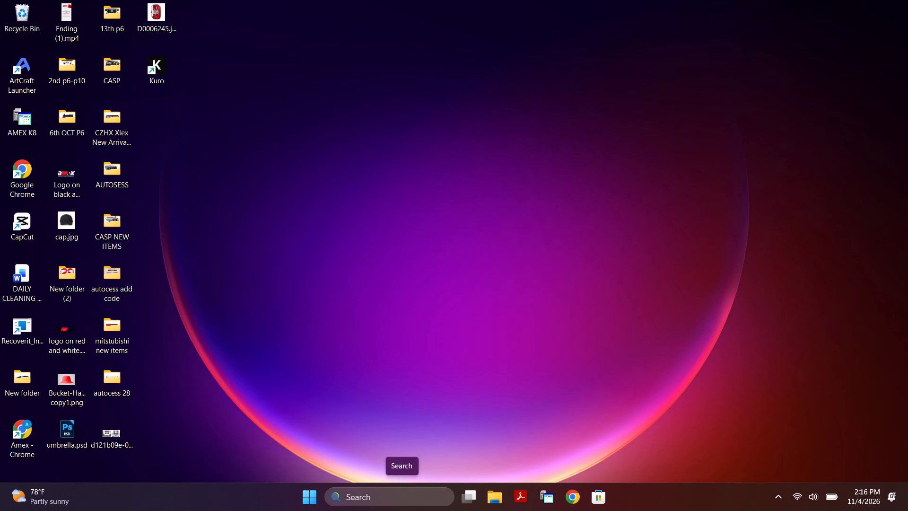
# Switch to the virtual desktop where Photoshop is open with the side mirror image E0005222.png.
pyautogui.press('super+Tab')
pyautogui.click(305, 445)
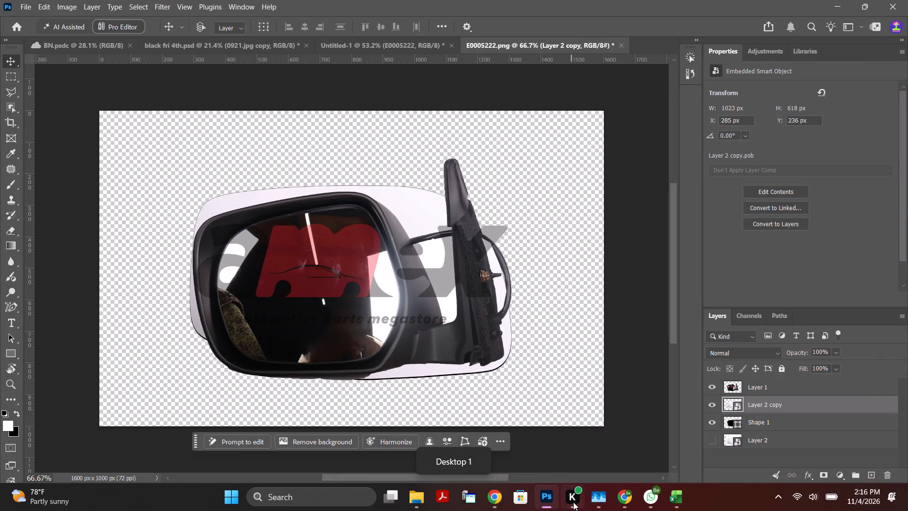
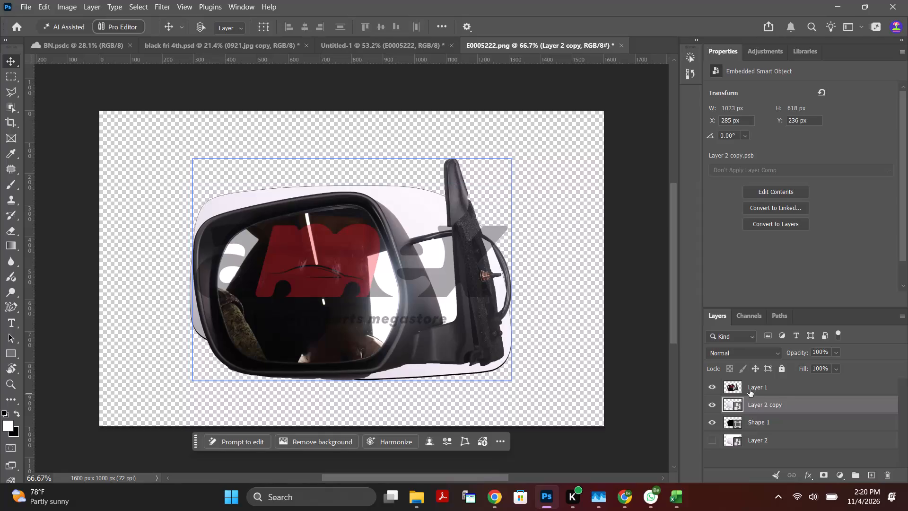
# Move Layer 2 copy above Layer 1 in the stack and shift its white glass shape horizontally to X 72 px.
pyautogui.click(750, 388)
pyautogui.moveTo(767, 407); pyautogui.dragTo(776, 381)
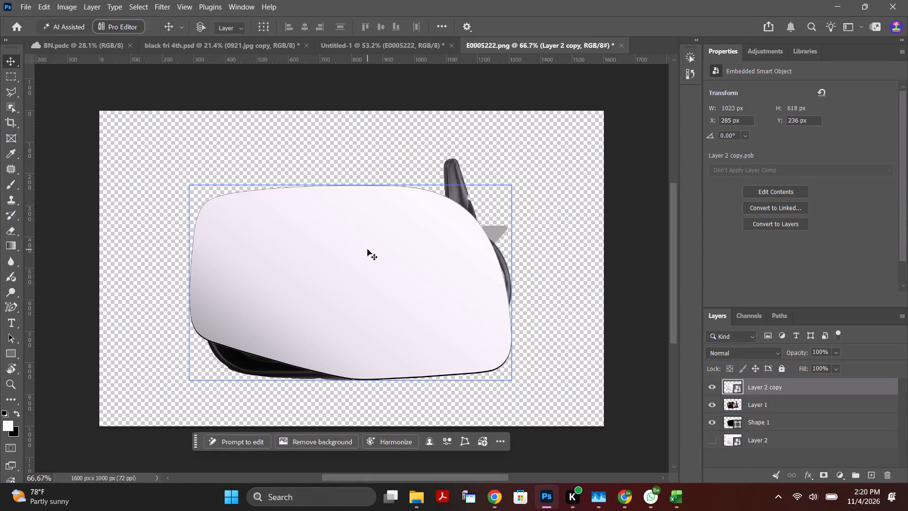
pyautogui.moveTo(384, 275); pyautogui.dragTo(317, 273)
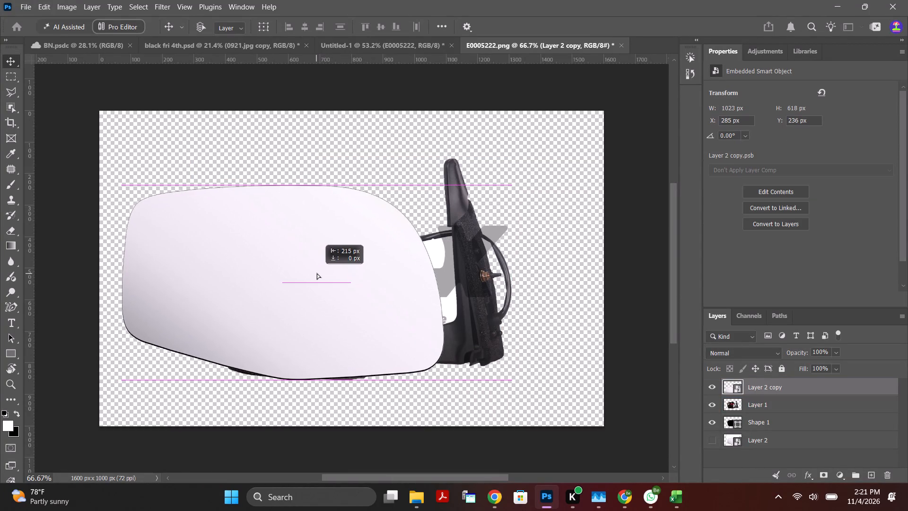
pyautogui.moveTo(317, 273); pyautogui.dragTo(317, 273)
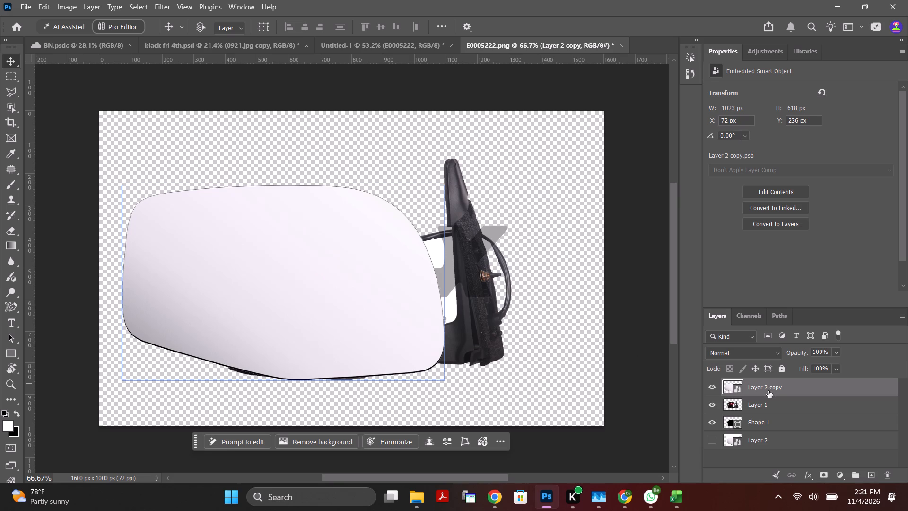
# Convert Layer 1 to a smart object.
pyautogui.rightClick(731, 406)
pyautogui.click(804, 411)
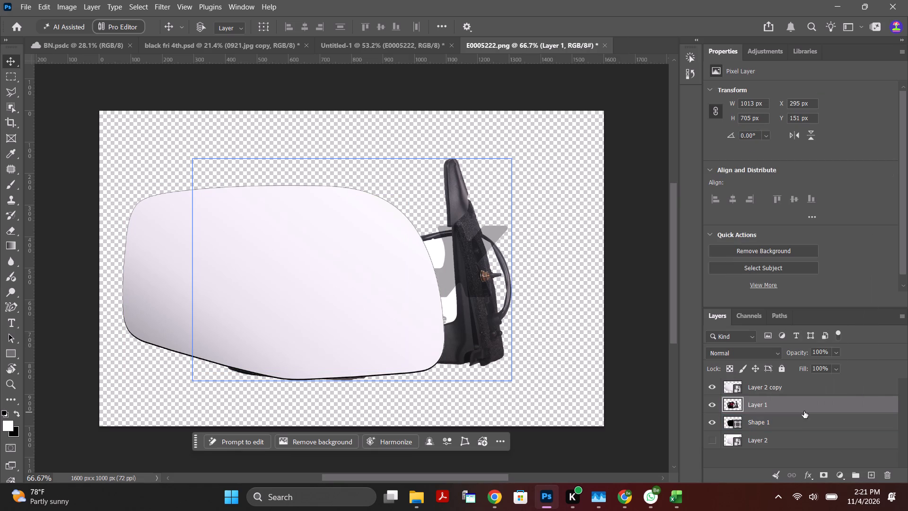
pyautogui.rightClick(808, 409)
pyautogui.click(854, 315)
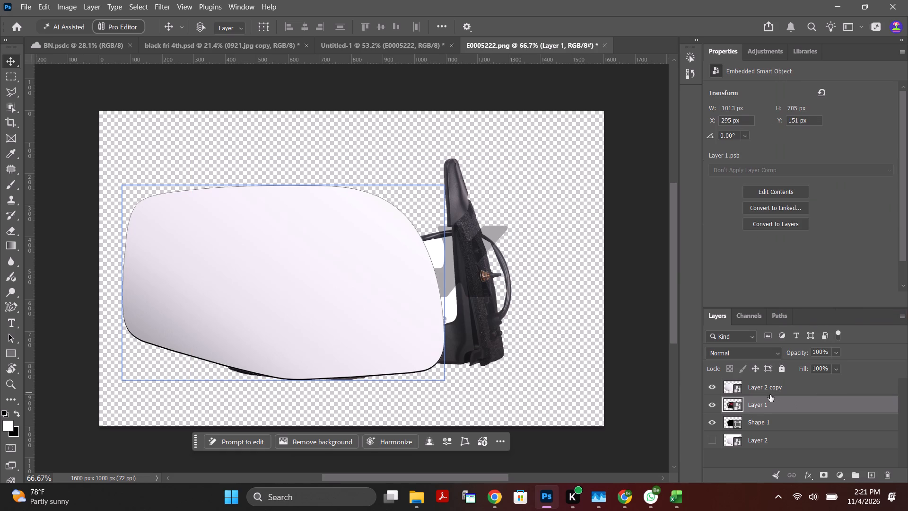
# Open the contents of the Layer 1 smart object to inspect them, and close the file each time.
pyautogui.doubleClick(738, 408)
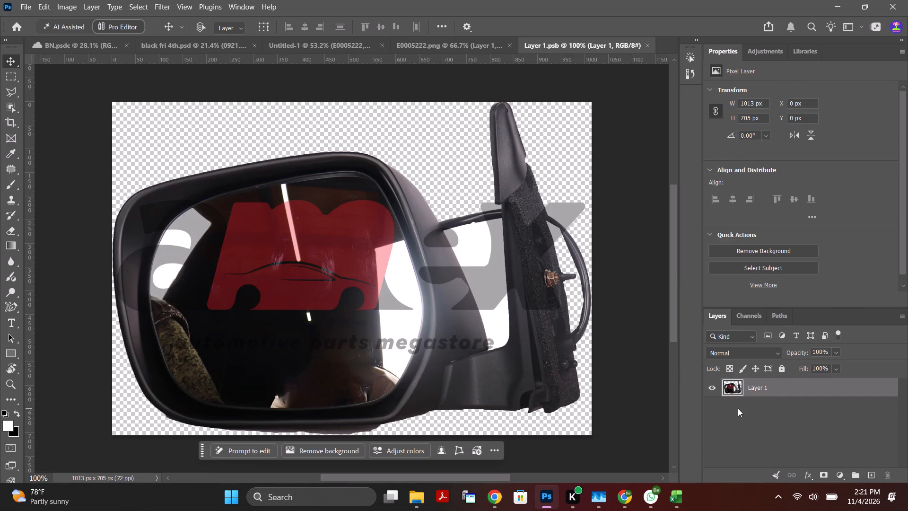
pyautogui.click(648, 47)
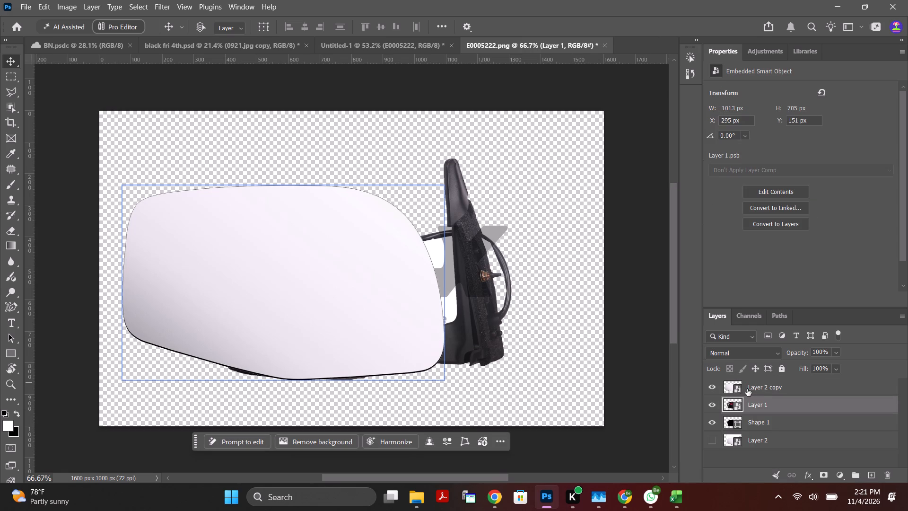
pyautogui.doubleClick(728, 405)
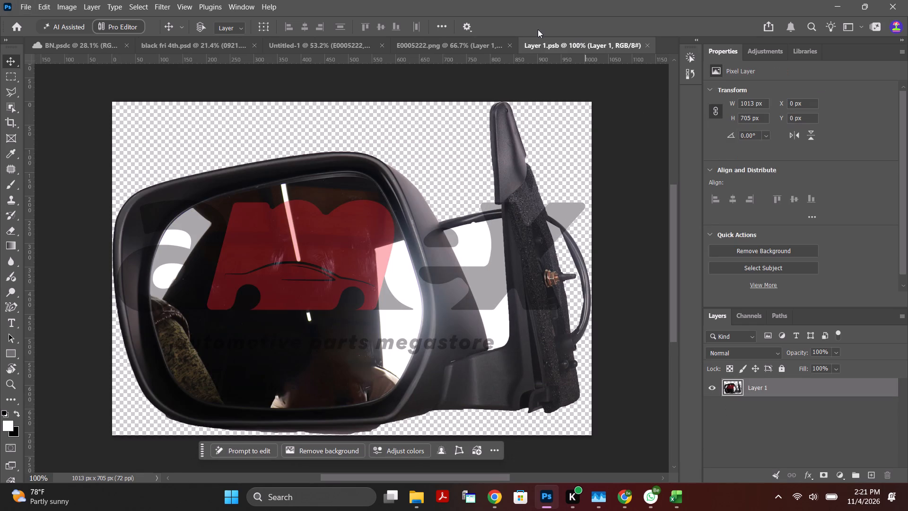
pyautogui.click(646, 44)
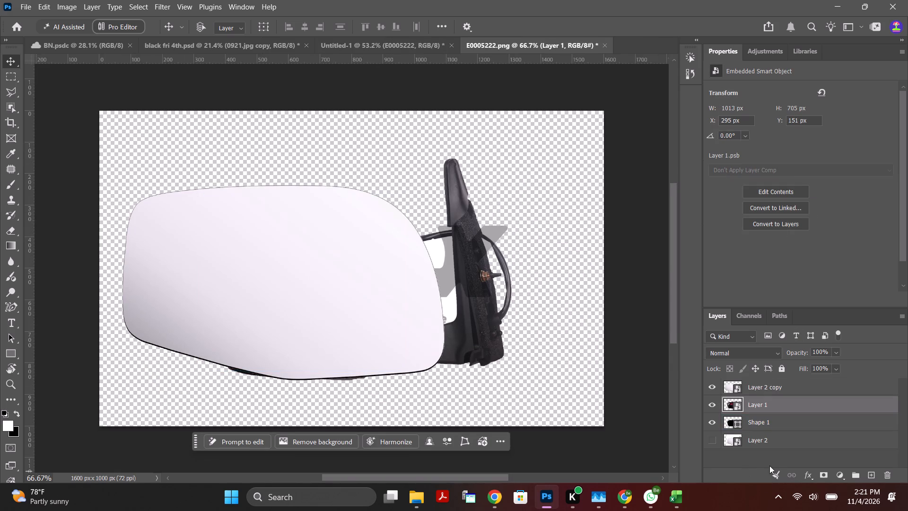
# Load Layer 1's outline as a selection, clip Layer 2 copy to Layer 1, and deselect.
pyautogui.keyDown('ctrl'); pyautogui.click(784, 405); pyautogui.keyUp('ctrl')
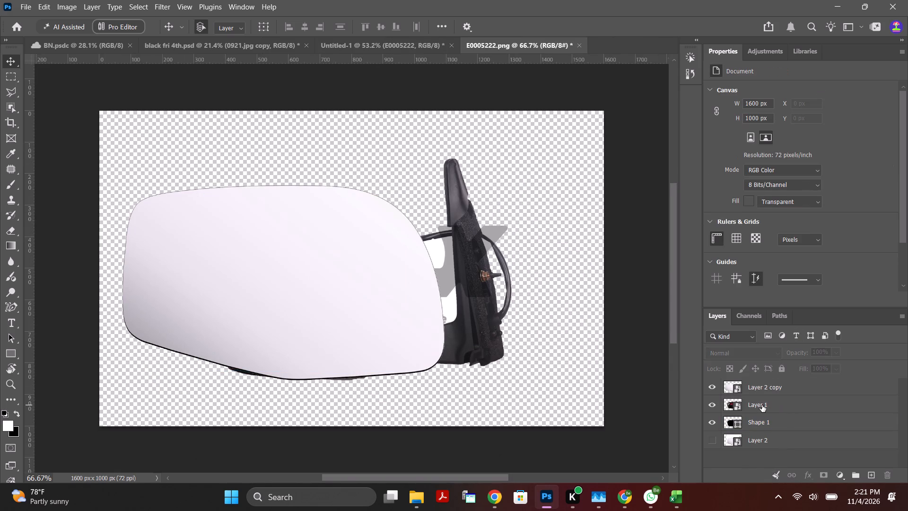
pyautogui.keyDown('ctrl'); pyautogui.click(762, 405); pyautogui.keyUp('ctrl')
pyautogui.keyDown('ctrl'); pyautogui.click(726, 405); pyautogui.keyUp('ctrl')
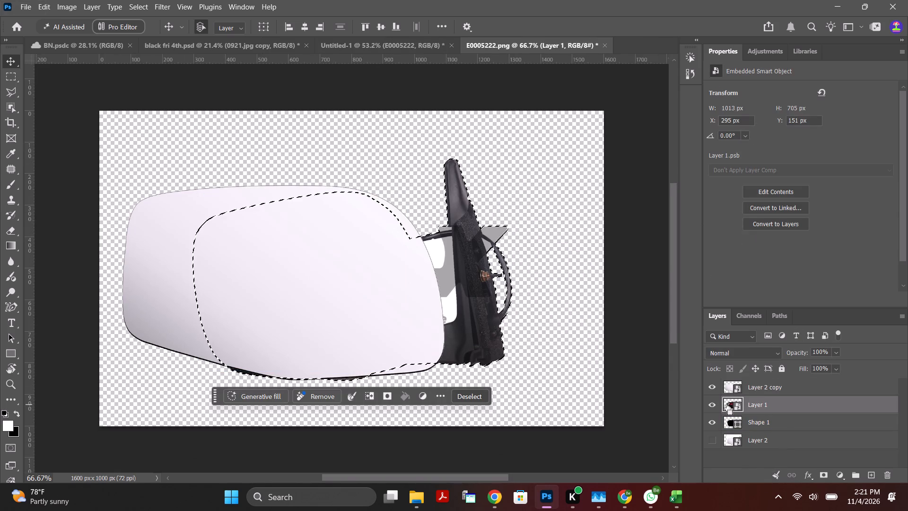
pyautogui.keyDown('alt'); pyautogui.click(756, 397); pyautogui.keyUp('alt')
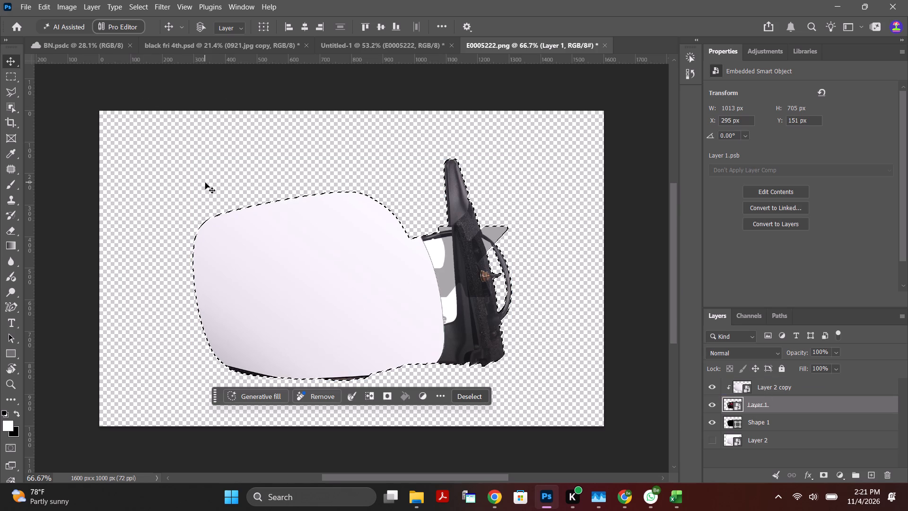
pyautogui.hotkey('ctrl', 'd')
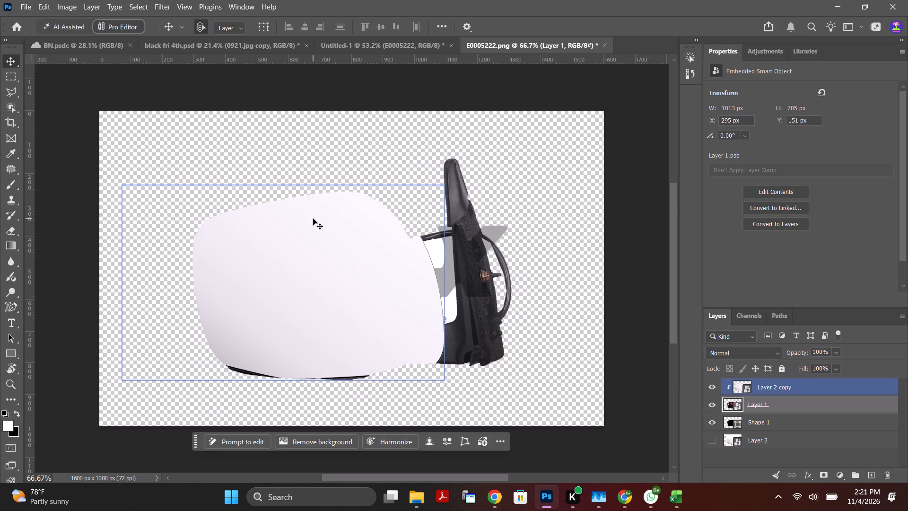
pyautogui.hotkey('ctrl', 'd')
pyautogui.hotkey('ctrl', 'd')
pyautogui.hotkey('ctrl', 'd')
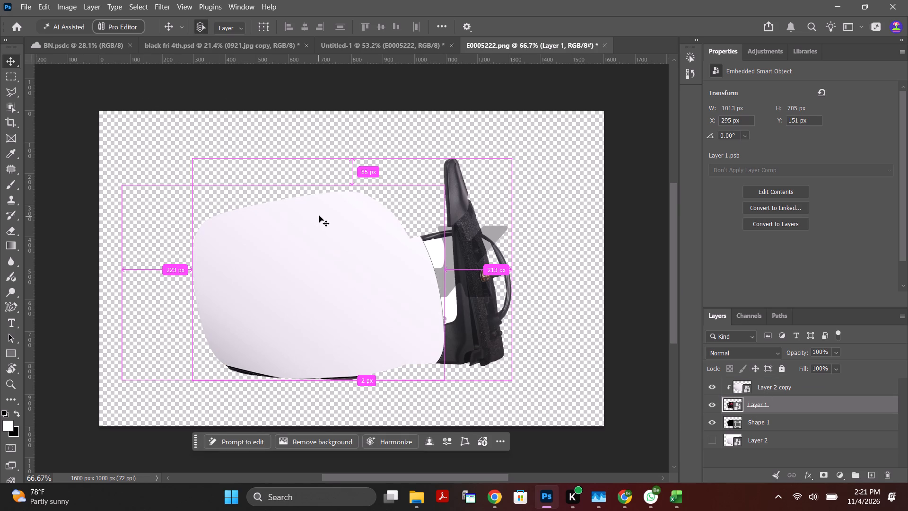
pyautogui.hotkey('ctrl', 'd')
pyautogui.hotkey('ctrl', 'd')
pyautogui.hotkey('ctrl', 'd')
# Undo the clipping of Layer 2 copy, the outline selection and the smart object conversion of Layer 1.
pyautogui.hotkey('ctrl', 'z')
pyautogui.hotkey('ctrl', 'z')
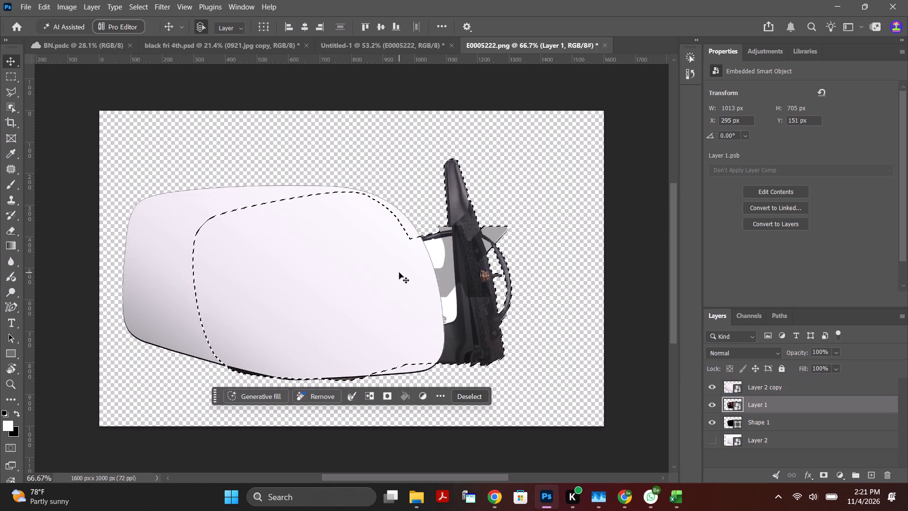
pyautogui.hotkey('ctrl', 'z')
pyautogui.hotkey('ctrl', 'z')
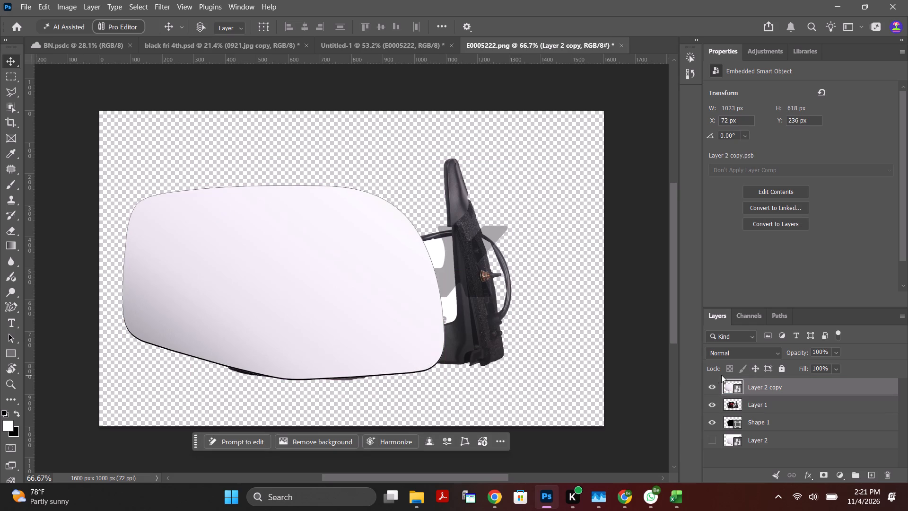
# Check the mirror beneath Layer 2 copy by toggling that layer's visibility, and add a layer mask to it.
pyautogui.click(712, 388)
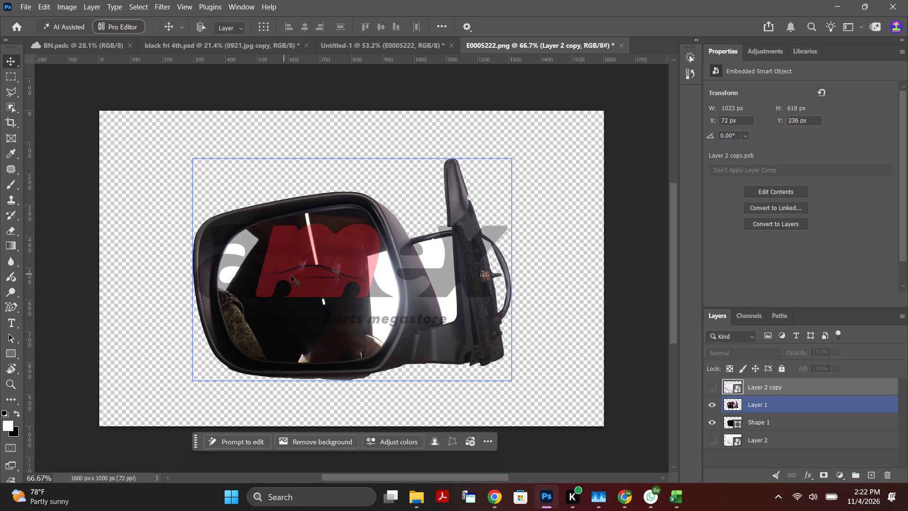
pyautogui.click(712, 386)
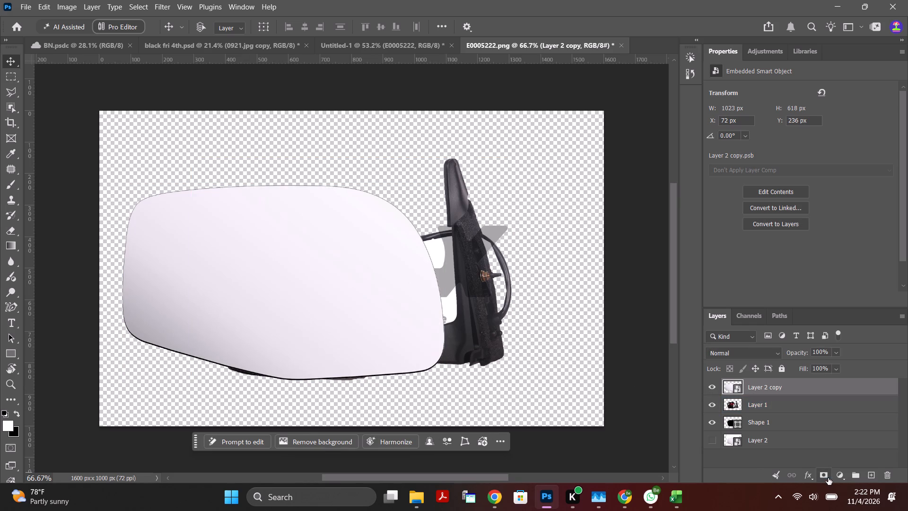
pyautogui.click(828, 478)
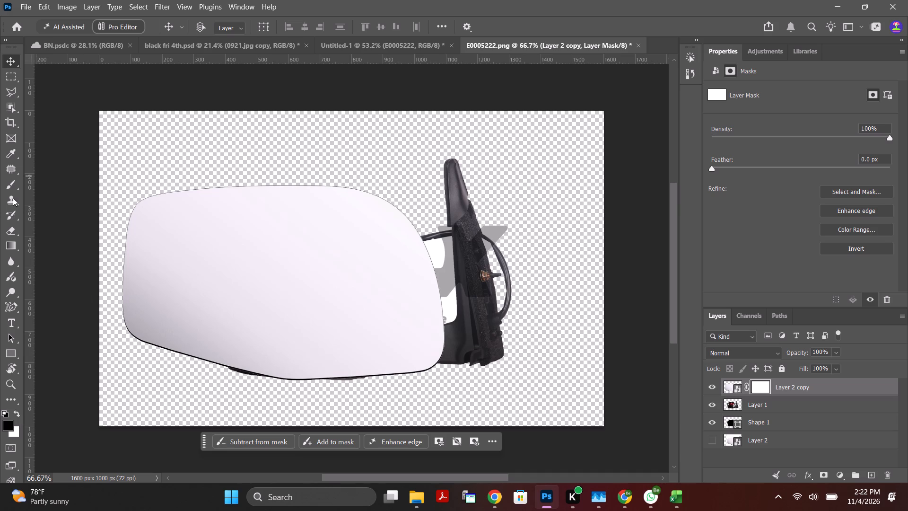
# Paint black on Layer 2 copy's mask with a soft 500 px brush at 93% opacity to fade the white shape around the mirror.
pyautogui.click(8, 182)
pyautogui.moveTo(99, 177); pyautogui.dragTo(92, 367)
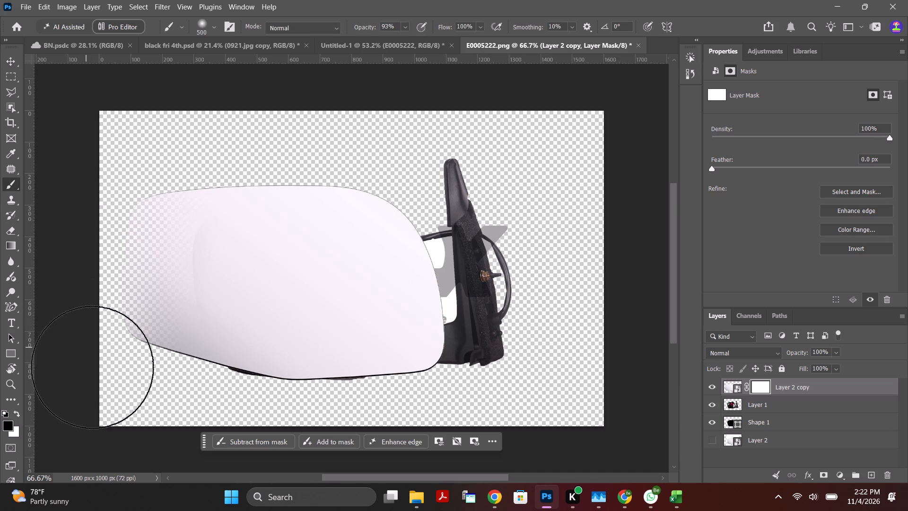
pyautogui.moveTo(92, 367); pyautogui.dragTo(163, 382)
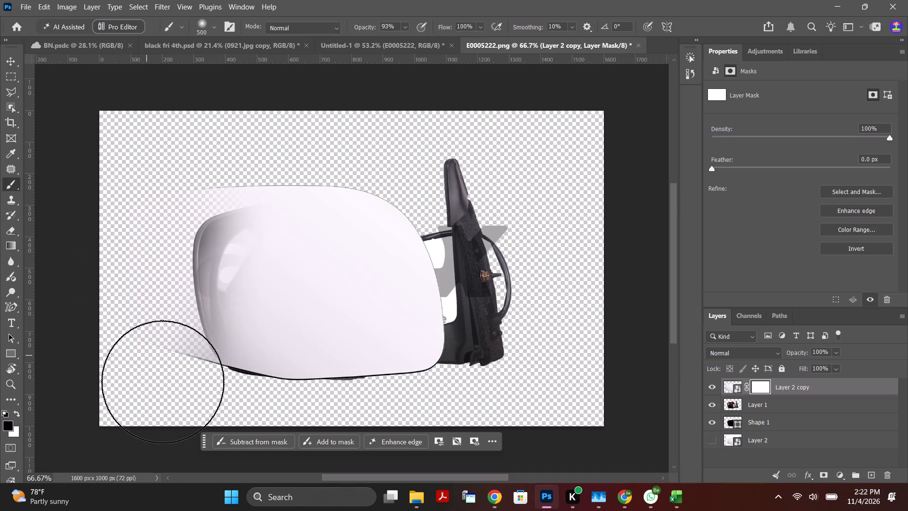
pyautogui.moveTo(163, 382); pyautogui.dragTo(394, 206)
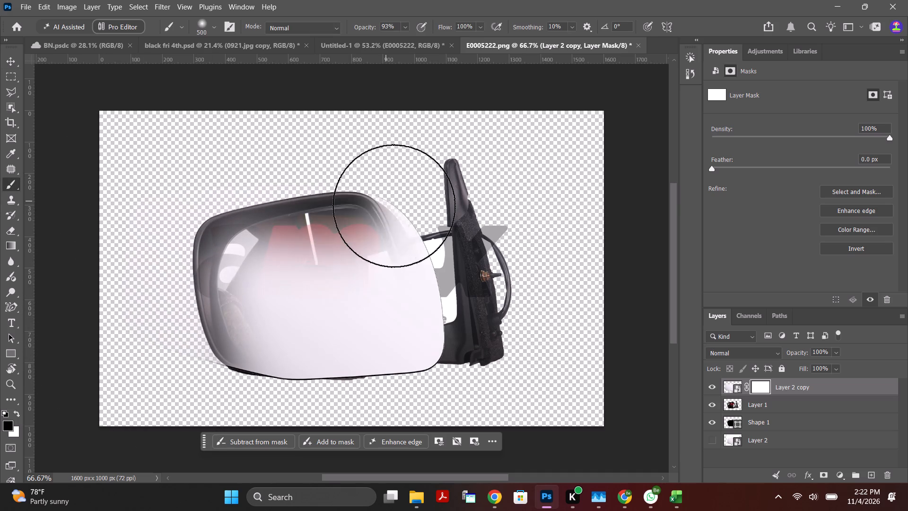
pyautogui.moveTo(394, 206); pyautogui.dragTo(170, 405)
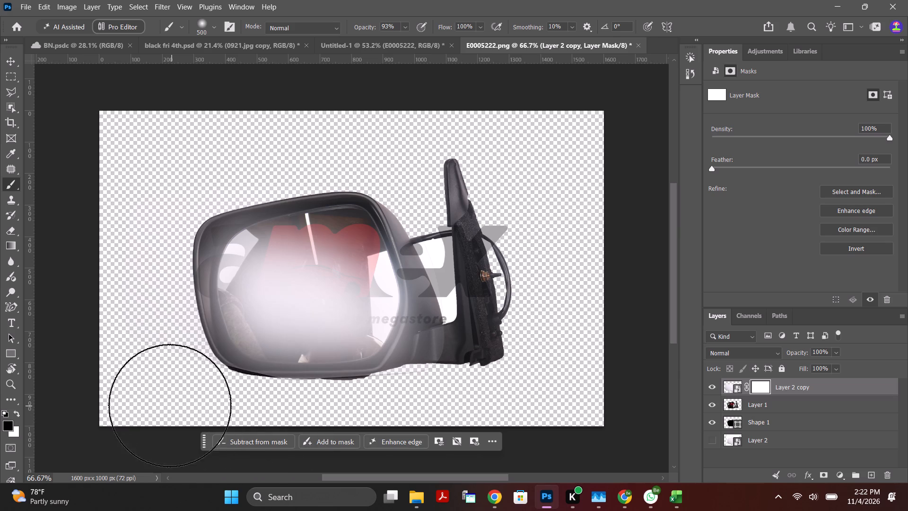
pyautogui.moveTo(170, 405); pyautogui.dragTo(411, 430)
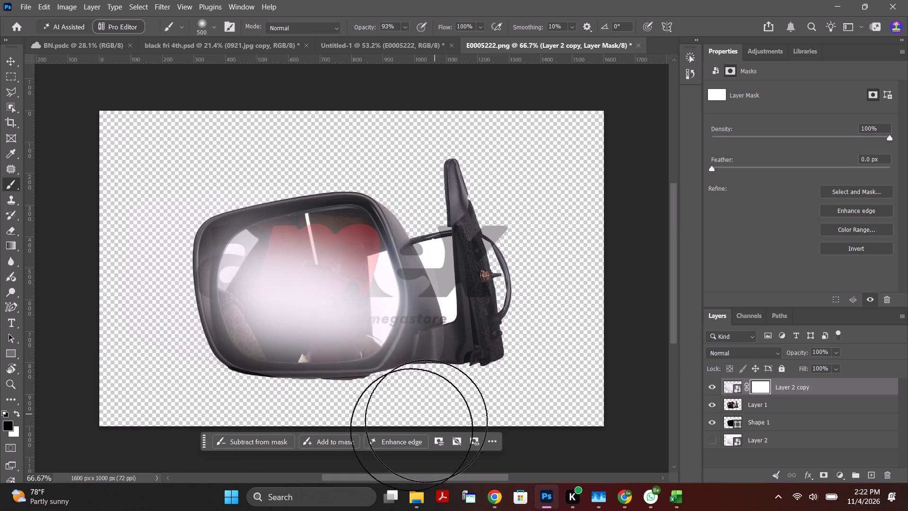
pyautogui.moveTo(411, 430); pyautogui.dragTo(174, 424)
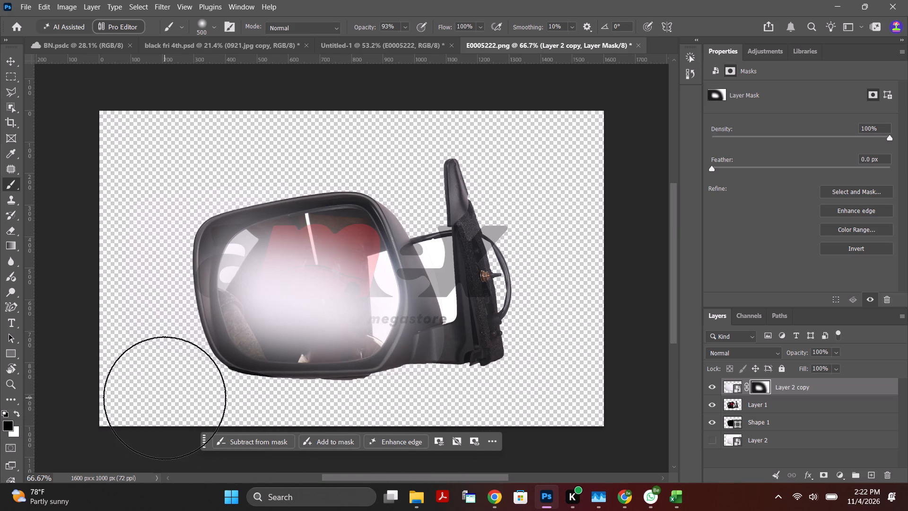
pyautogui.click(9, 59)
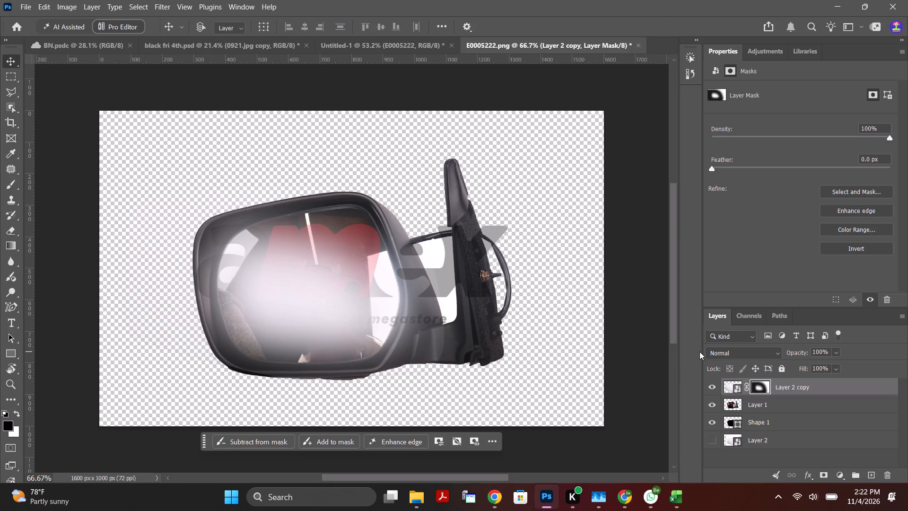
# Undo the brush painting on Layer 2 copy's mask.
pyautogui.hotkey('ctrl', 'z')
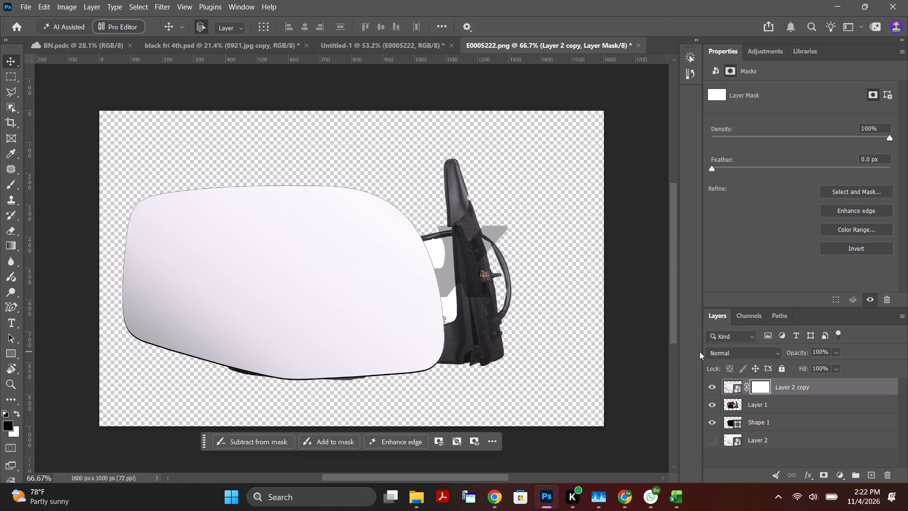
# Move Layer 2 copy's white shape off the mirror glass, over the mounting bracket and partly beyond the canvas's right edge.
pyautogui.click(15, 63)
pyautogui.moveTo(316, 266); pyautogui.dragTo(317, 222)
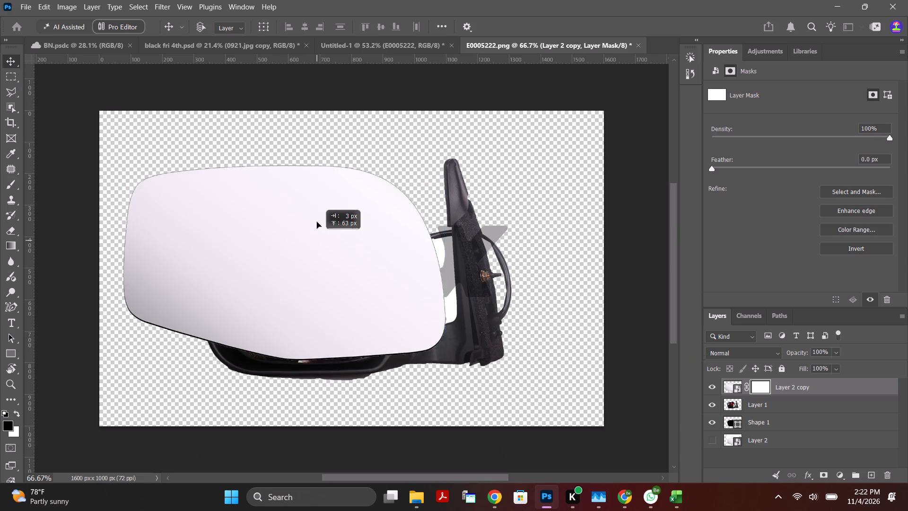
pyautogui.moveTo(317, 222); pyautogui.dragTo(504, 243)
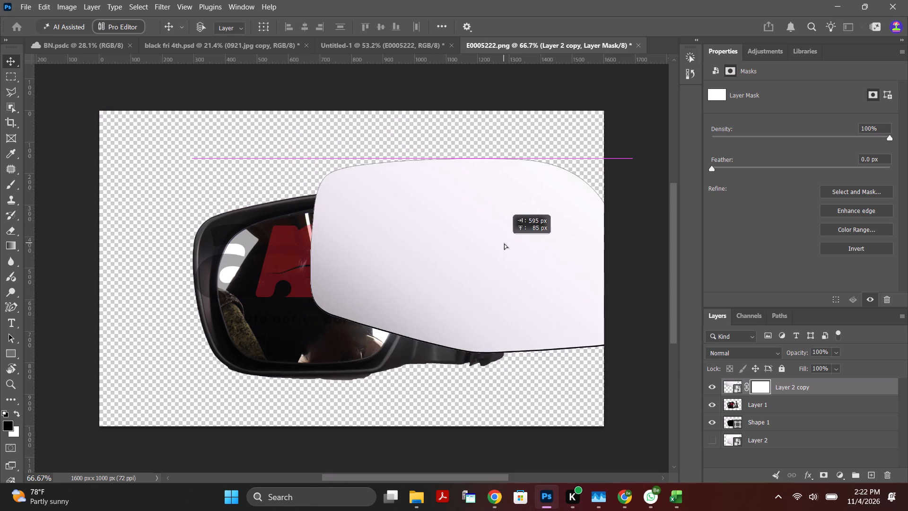
pyautogui.moveTo(504, 243); pyautogui.dragTo(639, 251)
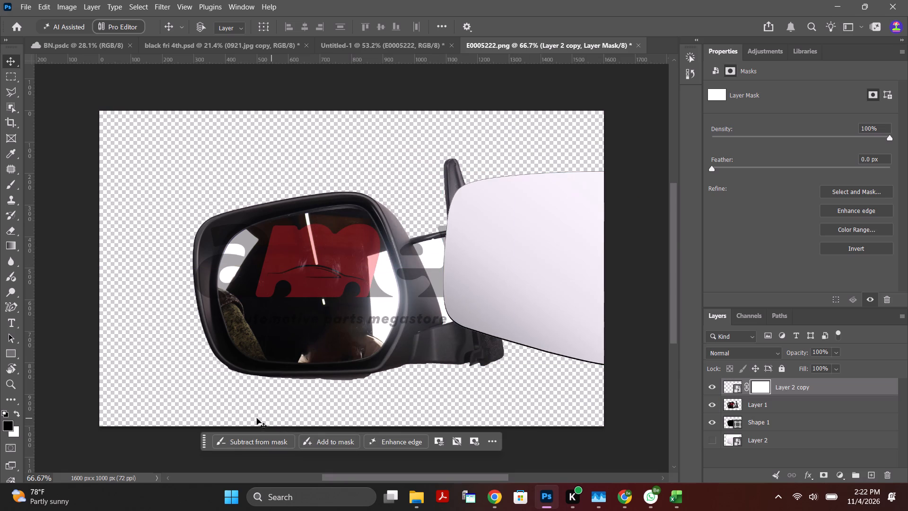
# Start a black-filled Pen tool shape at the mirror glass's left edge, tracing the lower-left curve and the bottom edge.
pyautogui.rightClick(9, 307)
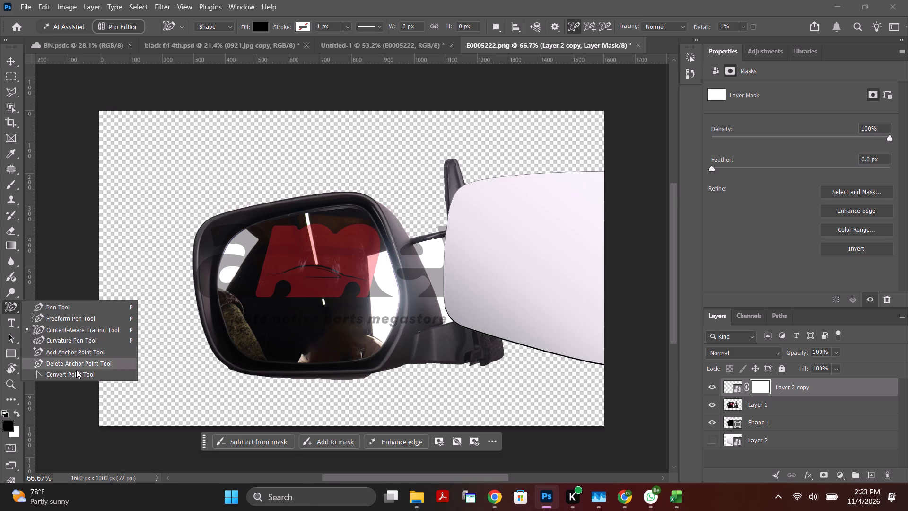
pyautogui.click(66, 303)
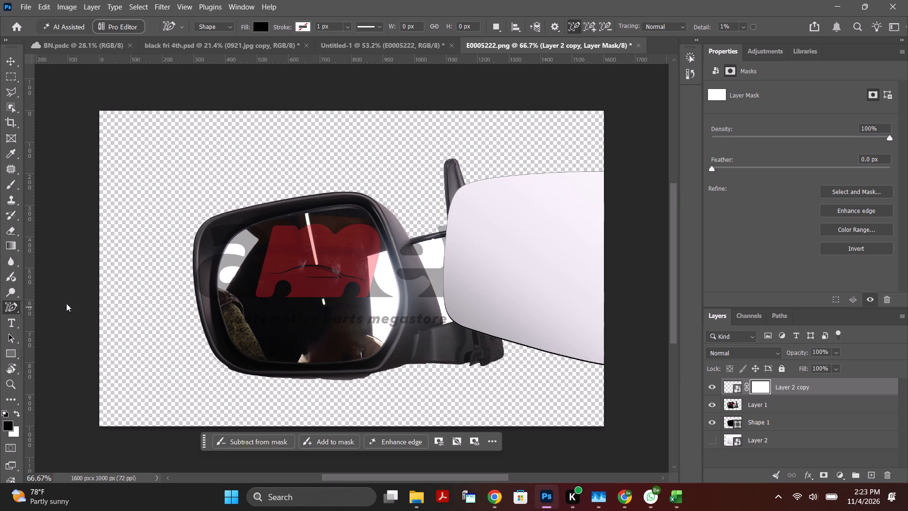
pyautogui.click(218, 298)
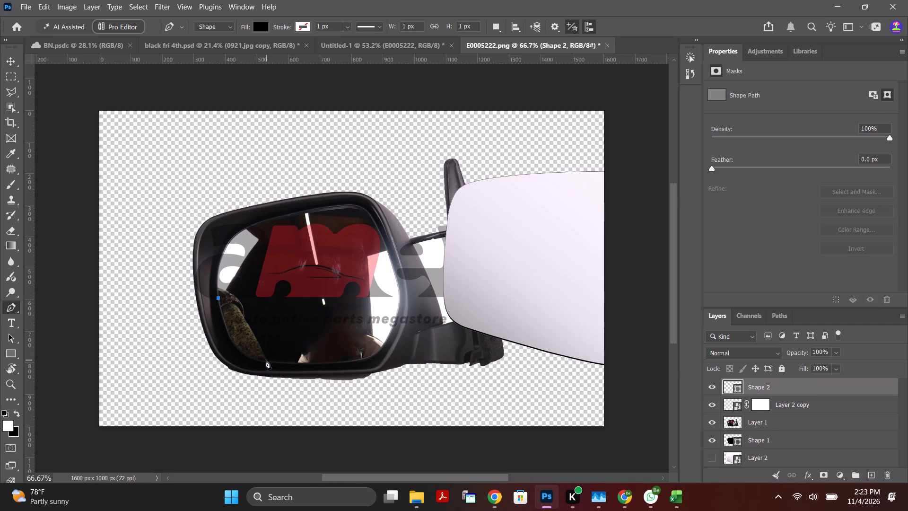
pyautogui.moveTo(265, 360); pyautogui.dragTo(310, 364)
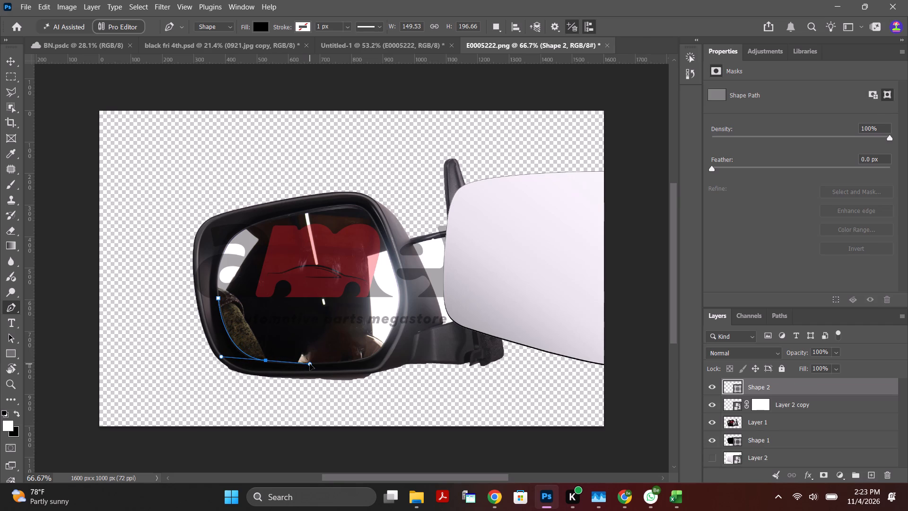
pyautogui.moveTo(310, 364); pyautogui.dragTo(305, 364)
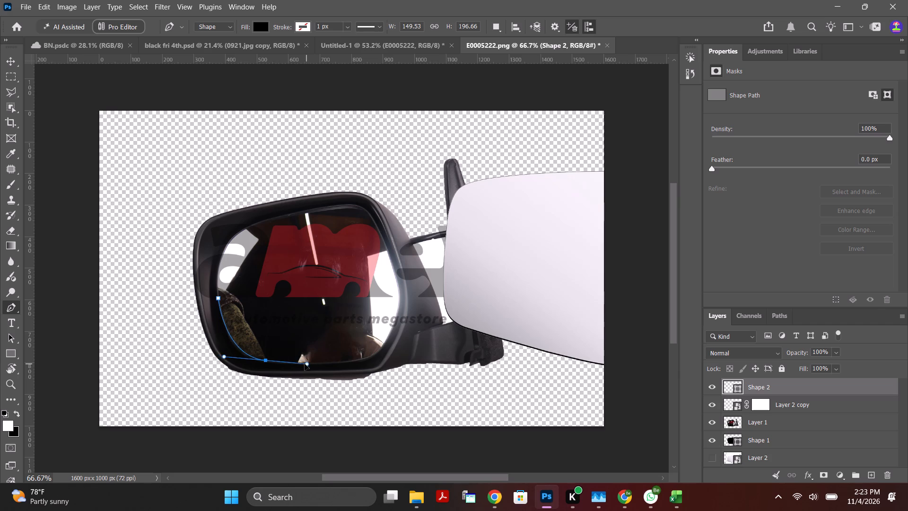
pyautogui.moveTo(305, 364); pyautogui.dragTo(304, 363)
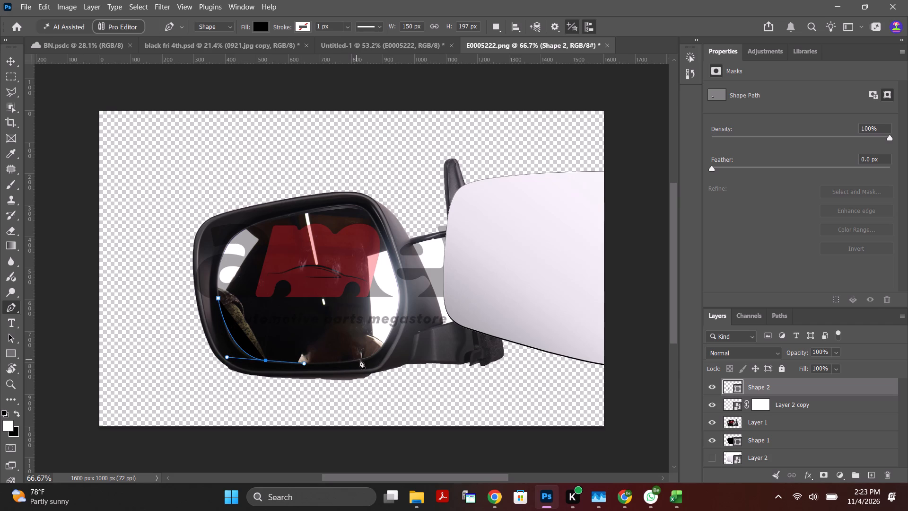
pyautogui.click(364, 359)
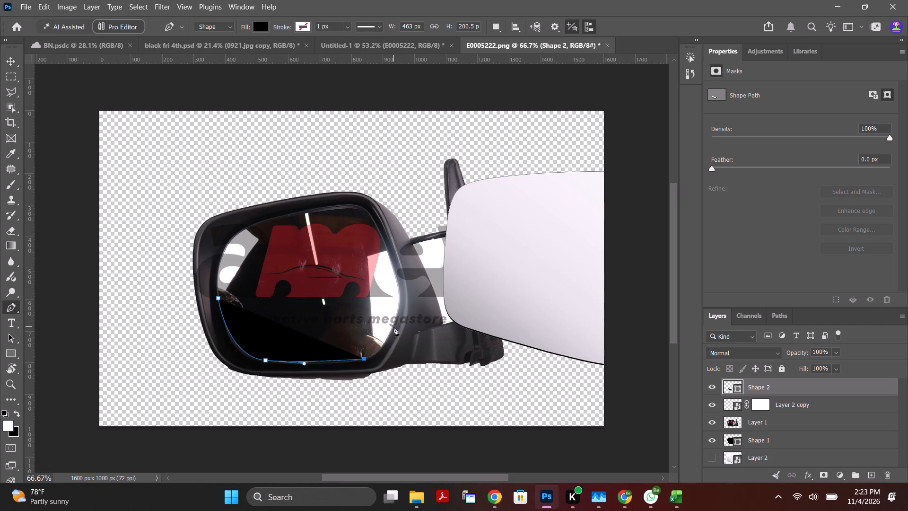
# Continue the shape's path up the right side of the mirror glass, curving it into the upper-right corner.
pyautogui.moveTo(393, 326); pyautogui.dragTo(407, 294)
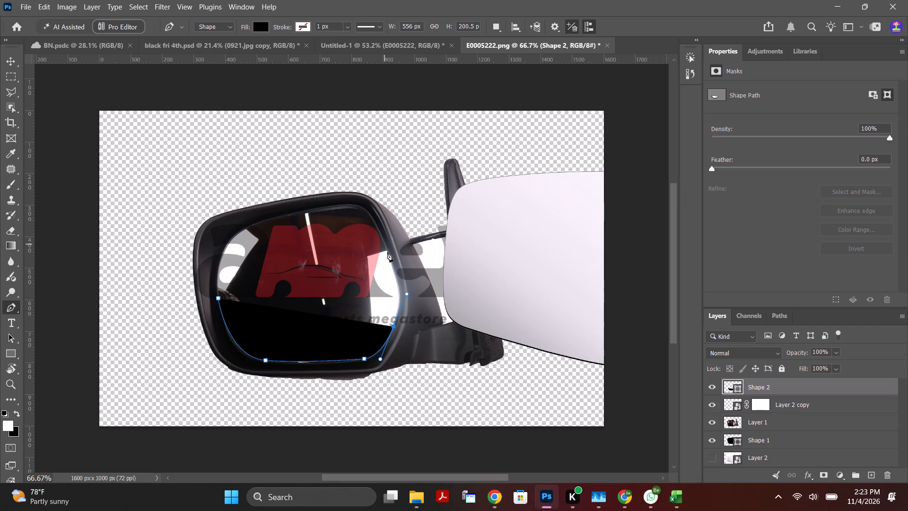
pyautogui.moveTo(393, 271); pyautogui.dragTo(391, 260)
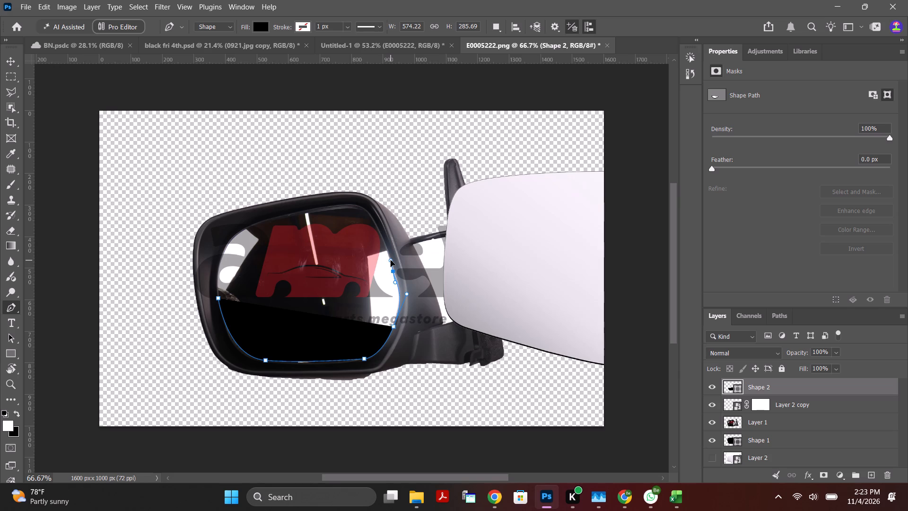
pyautogui.moveTo(391, 260); pyautogui.dragTo(390, 260)
pyautogui.moveTo(390, 260); pyautogui.dragTo(388, 261)
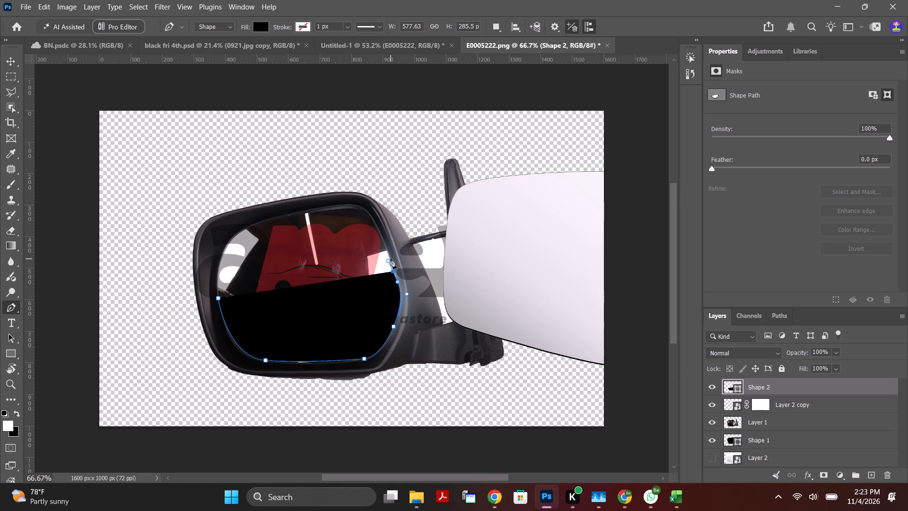
pyautogui.moveTo(368, 211); pyautogui.dragTo(367, 211)
pyautogui.moveTo(367, 211); pyautogui.dragTo(353, 203)
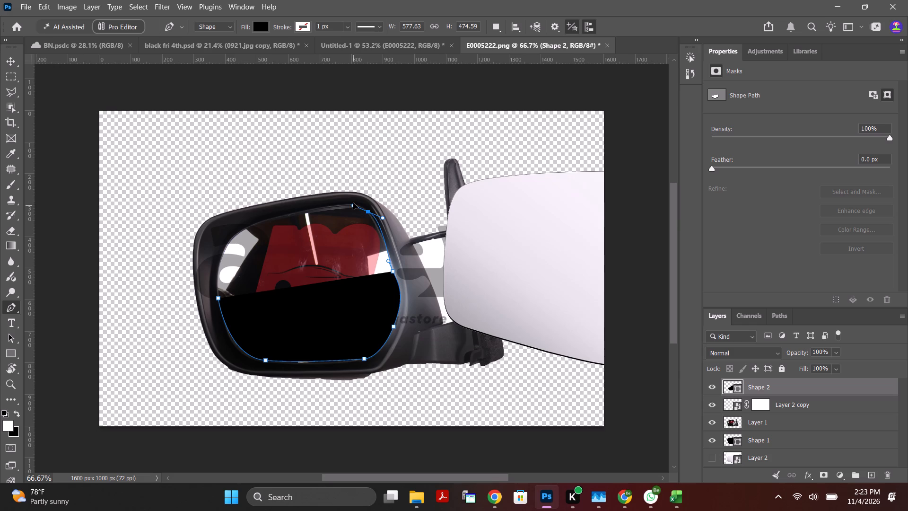
pyautogui.moveTo(353, 203); pyautogui.dragTo(355, 195)
pyautogui.moveTo(355, 195); pyautogui.dragTo(351, 191)
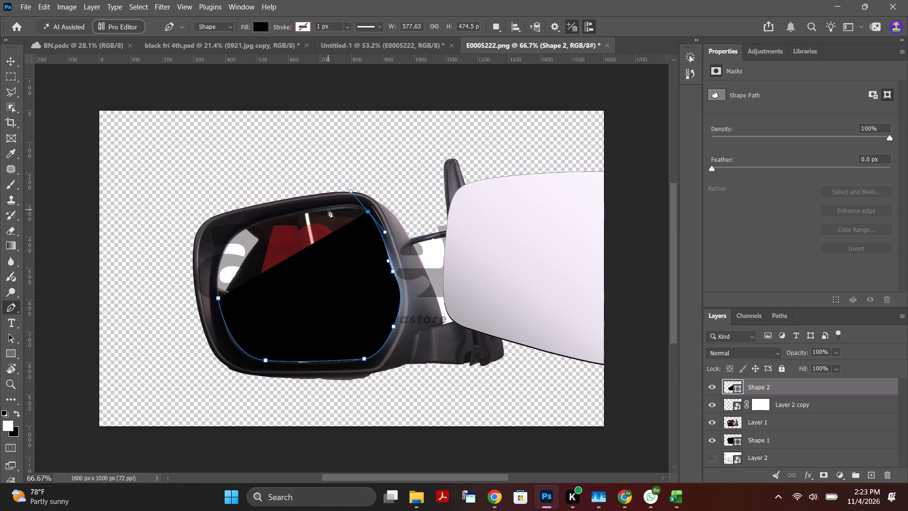
# Trace the glass's top edge and upper-left corner, closing the path with a curve at its starting point.
pyautogui.moveTo(324, 211); pyautogui.dragTo(314, 213)
pyautogui.moveTo(314, 213); pyautogui.dragTo(326, 216)
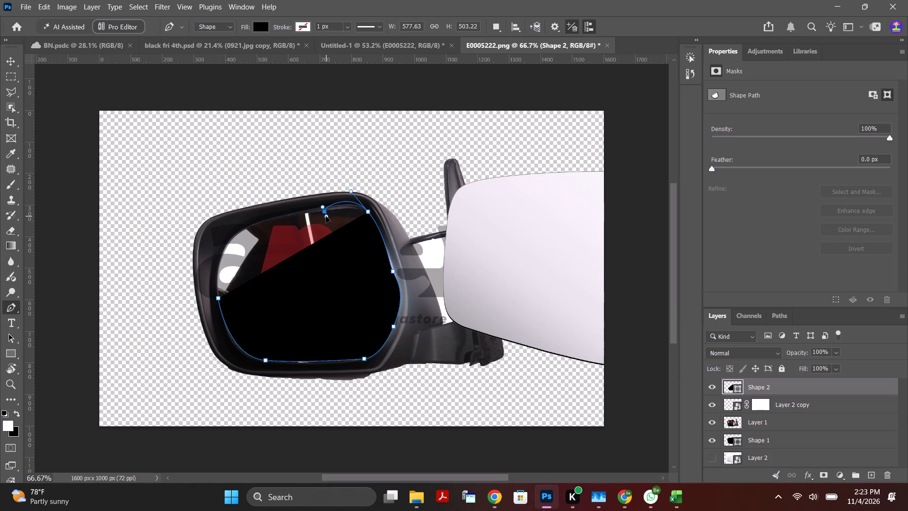
pyautogui.moveTo(326, 216); pyautogui.dragTo(317, 214)
pyautogui.moveTo(241, 231); pyautogui.dragTo(236, 234)
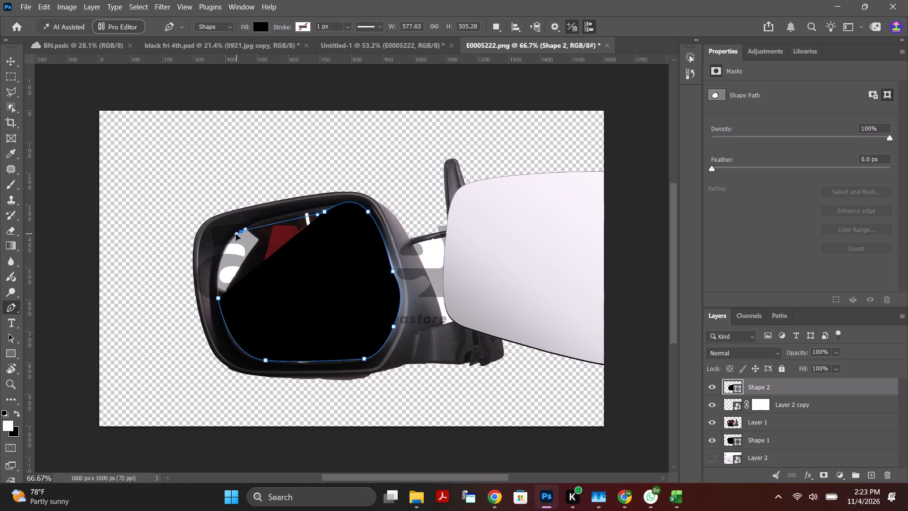
pyautogui.moveTo(236, 234); pyautogui.dragTo(224, 250)
pyautogui.moveTo(218, 298); pyautogui.dragTo(229, 335)
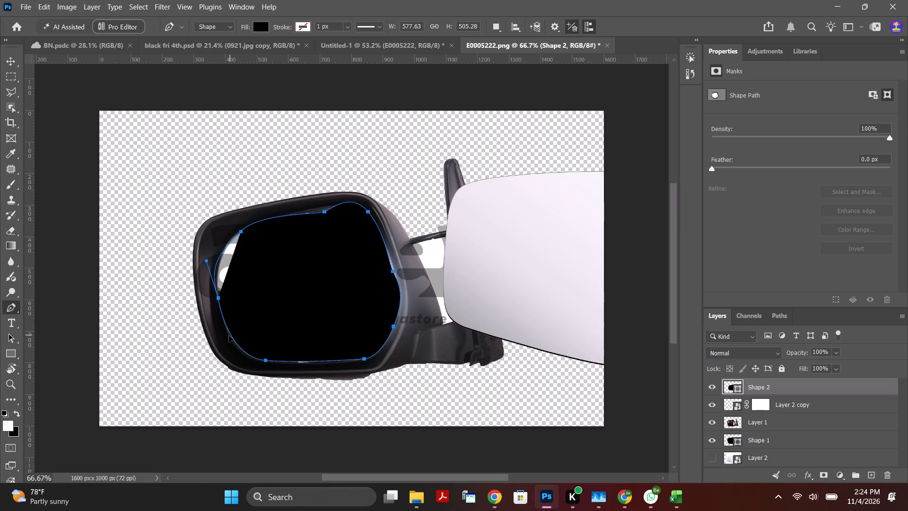
pyautogui.moveTo(229, 335); pyautogui.dragTo(218, 335)
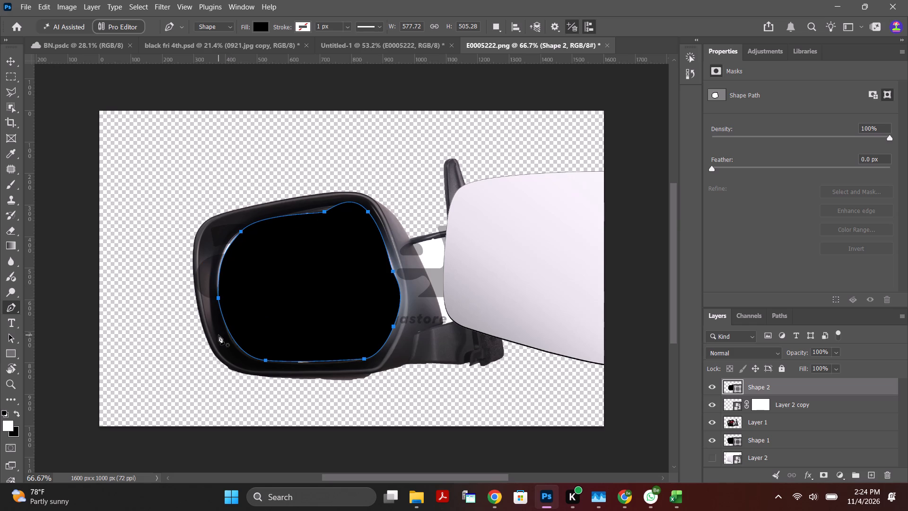
# With the Freeform Pen tool, add an anchor point on the black shape's upper-left curve and adjust its handles along the glass edge.
pyautogui.keyDown('alt'); pyautogui.scroll(6, 232, 240); pyautogui.keyUp('alt')
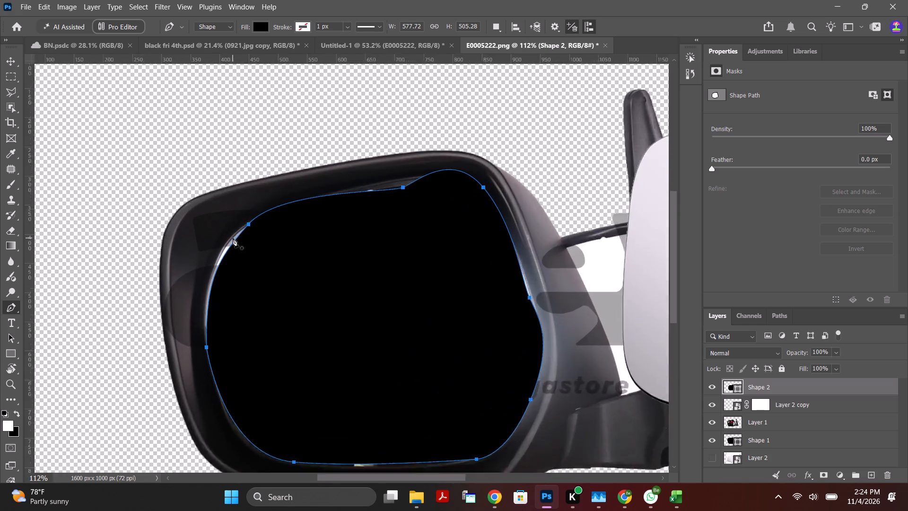
pyautogui.keyDown('alt'); pyautogui.scroll(6, 233, 238); pyautogui.keyUp('alt')
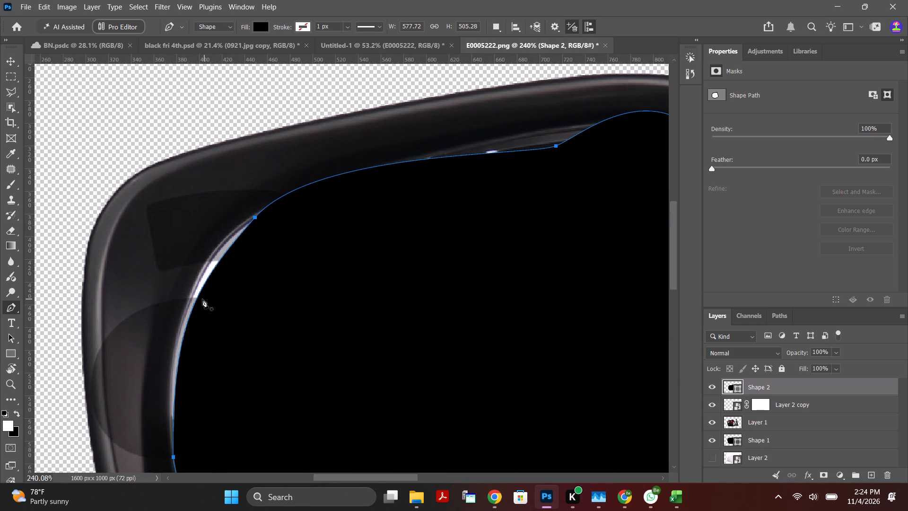
pyautogui.rightClick(16, 307)
pyautogui.click(75, 317)
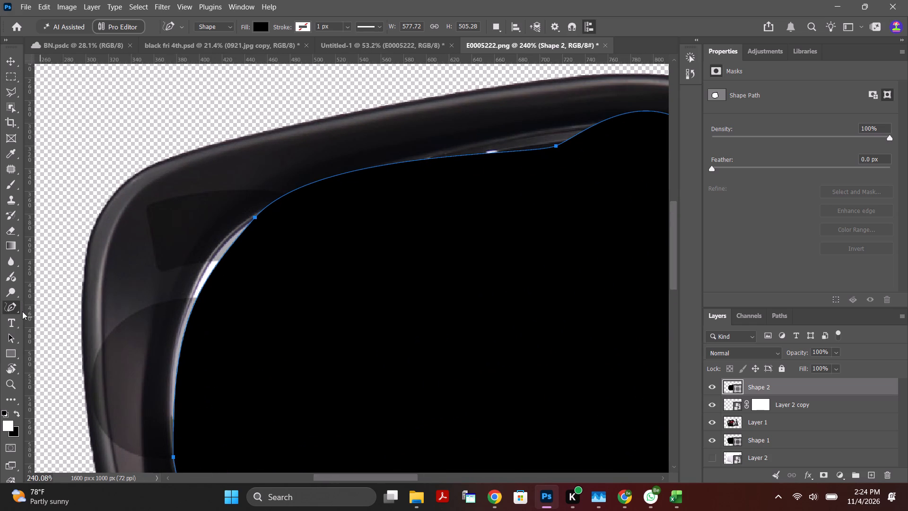
pyautogui.rightClick(11, 308)
pyautogui.click(61, 319)
pyautogui.moveTo(196, 302); pyautogui.dragTo(196, 305)
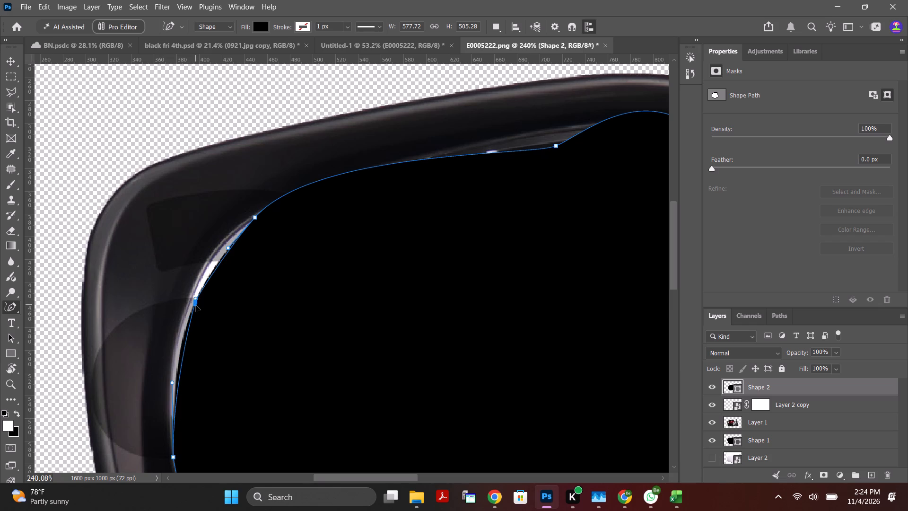
pyautogui.moveTo(196, 305); pyautogui.dragTo(186, 325)
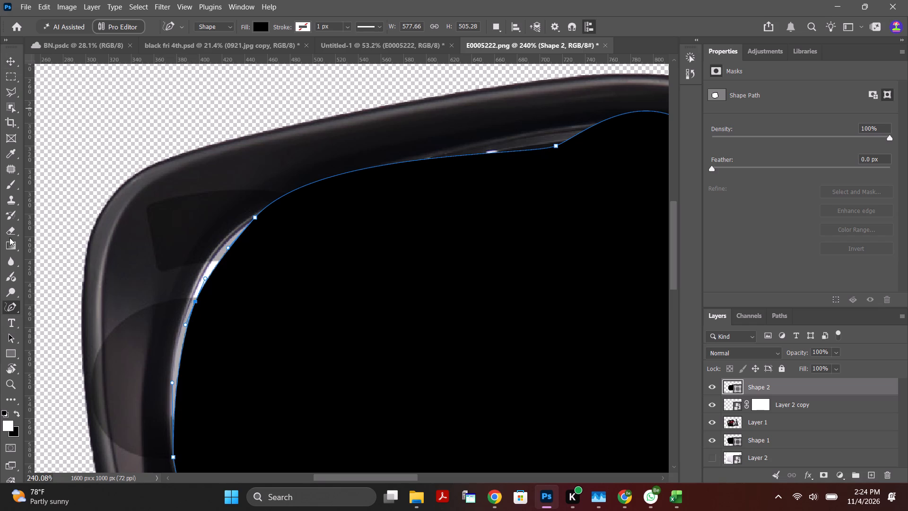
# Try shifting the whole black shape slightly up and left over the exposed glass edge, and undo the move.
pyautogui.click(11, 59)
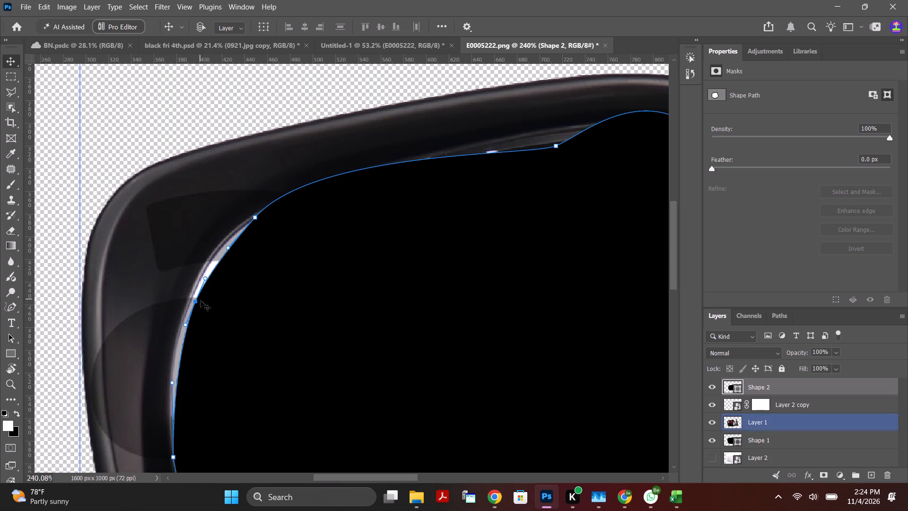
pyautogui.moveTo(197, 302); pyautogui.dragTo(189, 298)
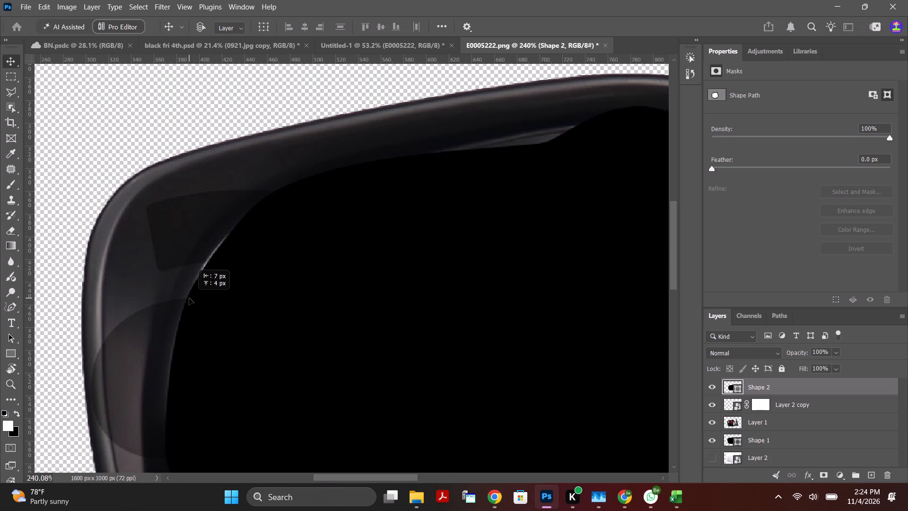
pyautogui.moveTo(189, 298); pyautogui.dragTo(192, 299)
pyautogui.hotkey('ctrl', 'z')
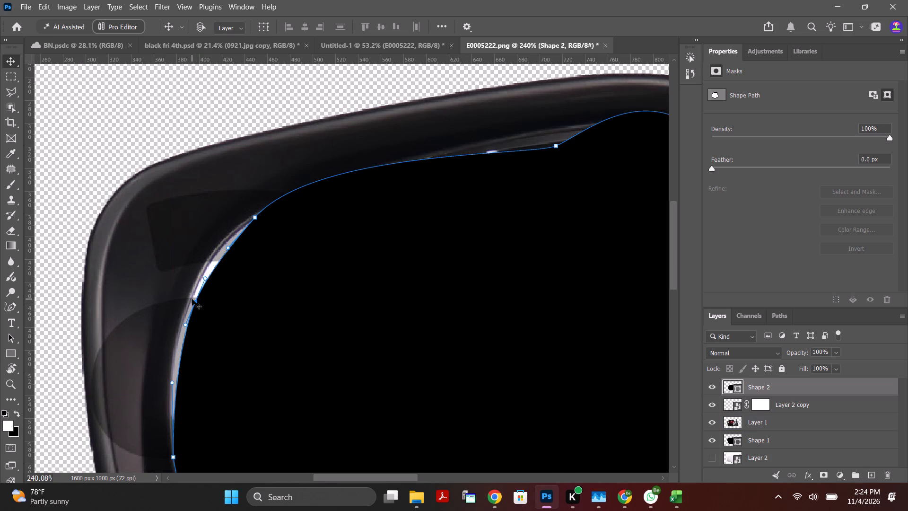
# Remove the added anchor point on the upper-left curve with the Freeform Pen tool, refitting the curve closer to the glass edge.
pyautogui.rightClick(15, 309)
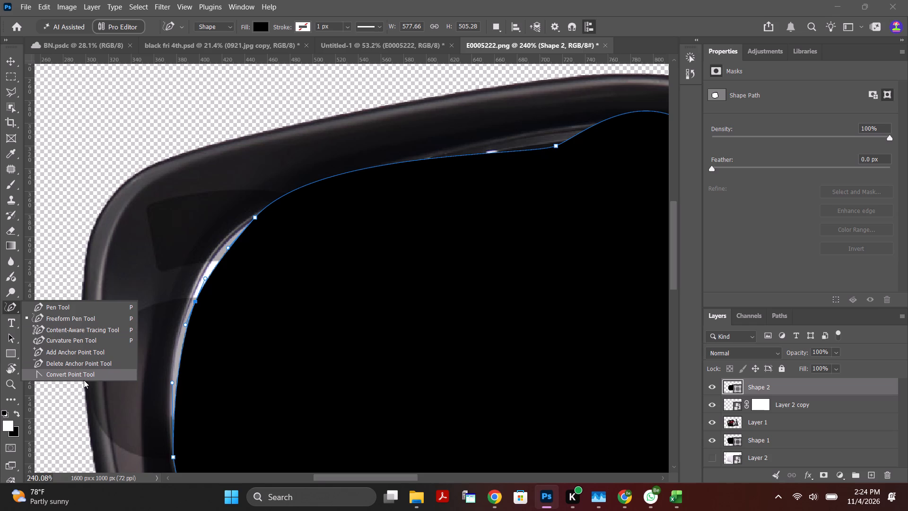
pyautogui.click(72, 318)
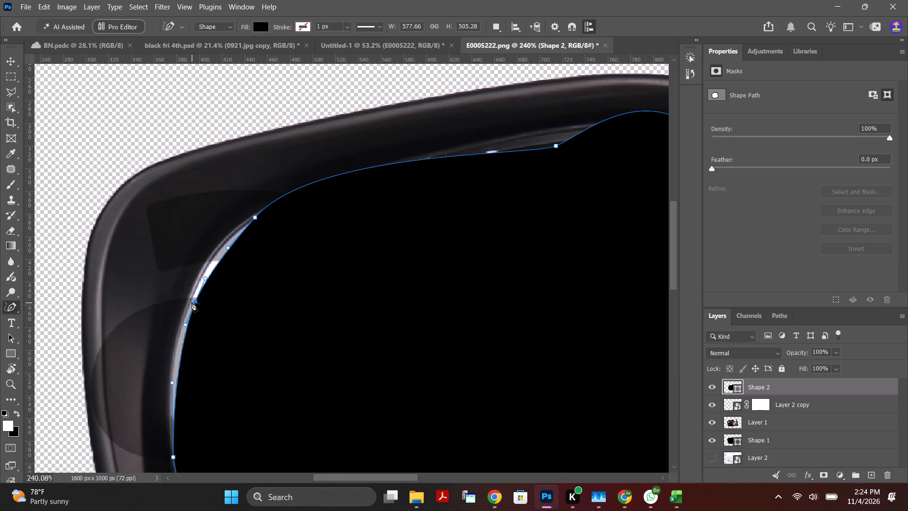
pyautogui.moveTo(195, 302); pyautogui.dragTo(192, 298)
pyautogui.moveTo(201, 266); pyautogui.dragTo(192, 276)
pyautogui.hotkey('ctrl', 'z')
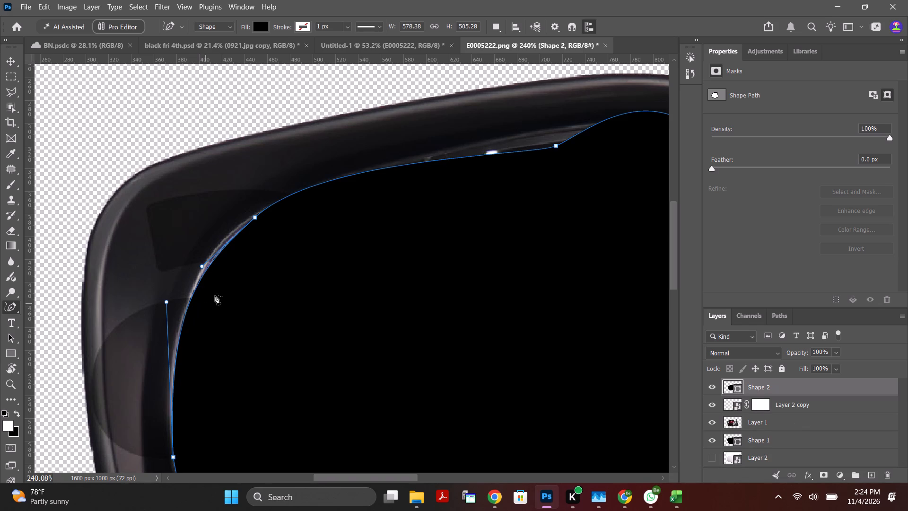
# Remove the black shape's upper-left corner anchor point and bend the merged curve along the glass's upper-left edge.
pyautogui.moveTo(256, 218); pyautogui.dragTo(250, 219)
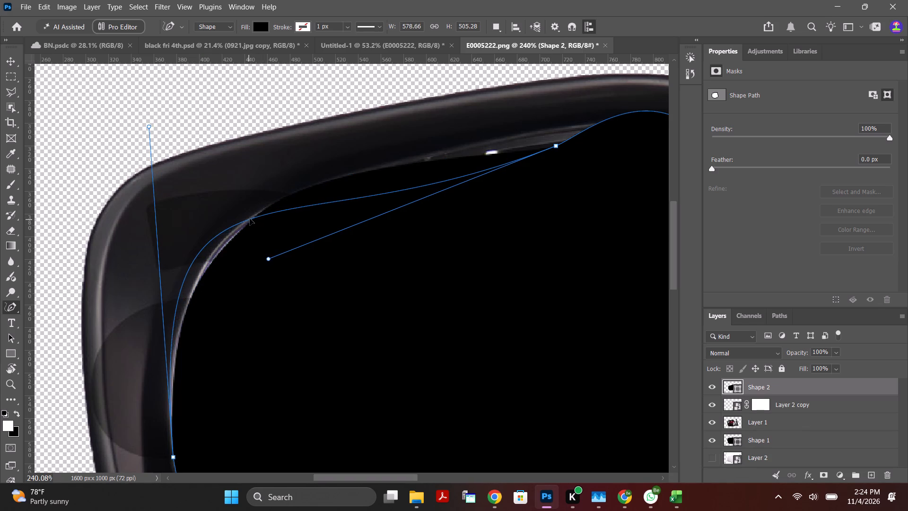
pyautogui.moveTo(250, 219); pyautogui.dragTo(264, 221)
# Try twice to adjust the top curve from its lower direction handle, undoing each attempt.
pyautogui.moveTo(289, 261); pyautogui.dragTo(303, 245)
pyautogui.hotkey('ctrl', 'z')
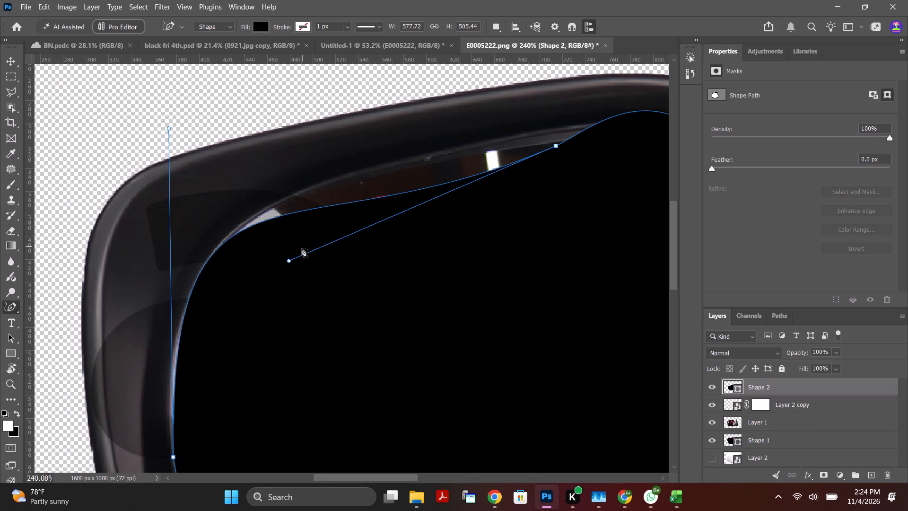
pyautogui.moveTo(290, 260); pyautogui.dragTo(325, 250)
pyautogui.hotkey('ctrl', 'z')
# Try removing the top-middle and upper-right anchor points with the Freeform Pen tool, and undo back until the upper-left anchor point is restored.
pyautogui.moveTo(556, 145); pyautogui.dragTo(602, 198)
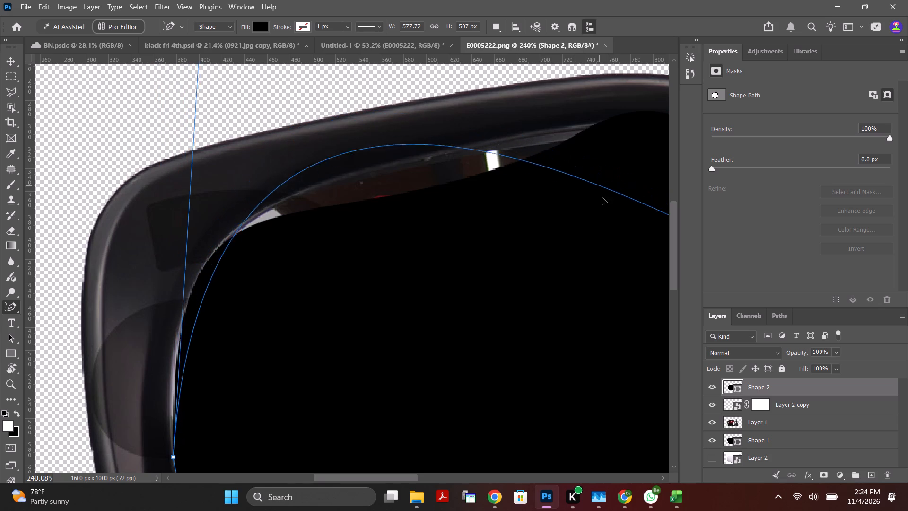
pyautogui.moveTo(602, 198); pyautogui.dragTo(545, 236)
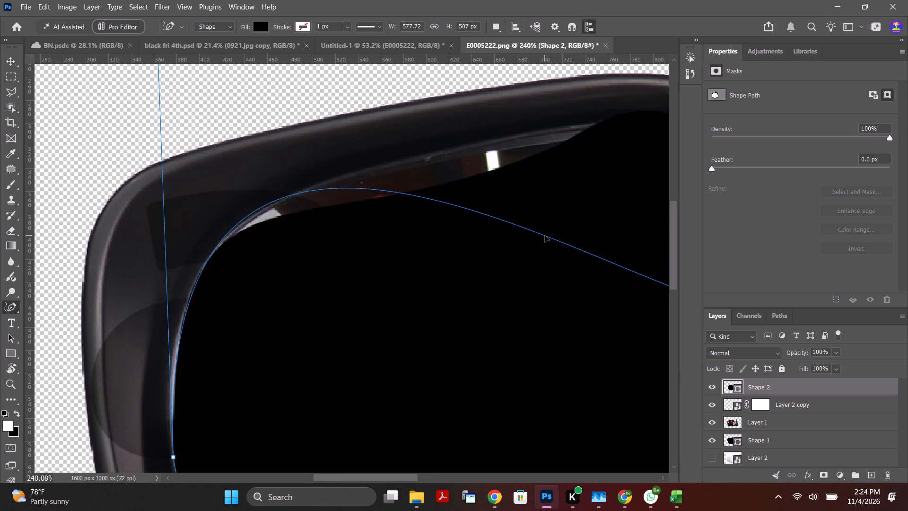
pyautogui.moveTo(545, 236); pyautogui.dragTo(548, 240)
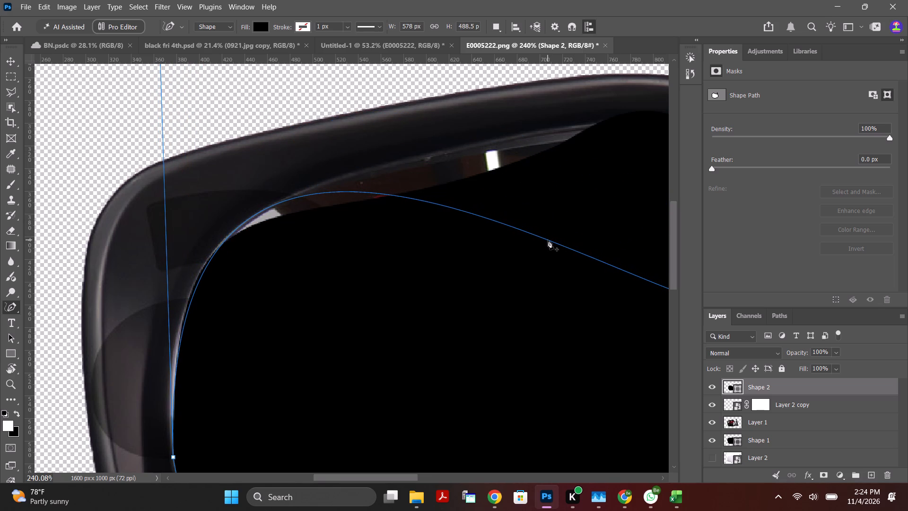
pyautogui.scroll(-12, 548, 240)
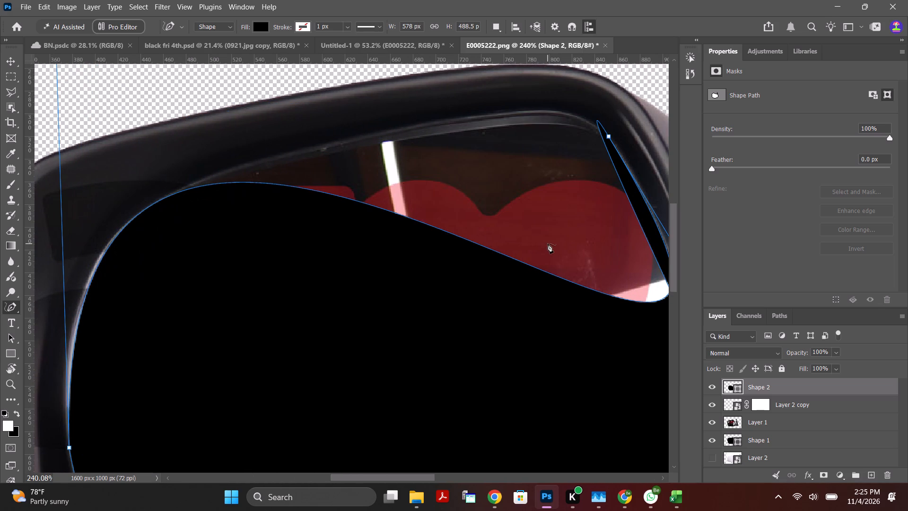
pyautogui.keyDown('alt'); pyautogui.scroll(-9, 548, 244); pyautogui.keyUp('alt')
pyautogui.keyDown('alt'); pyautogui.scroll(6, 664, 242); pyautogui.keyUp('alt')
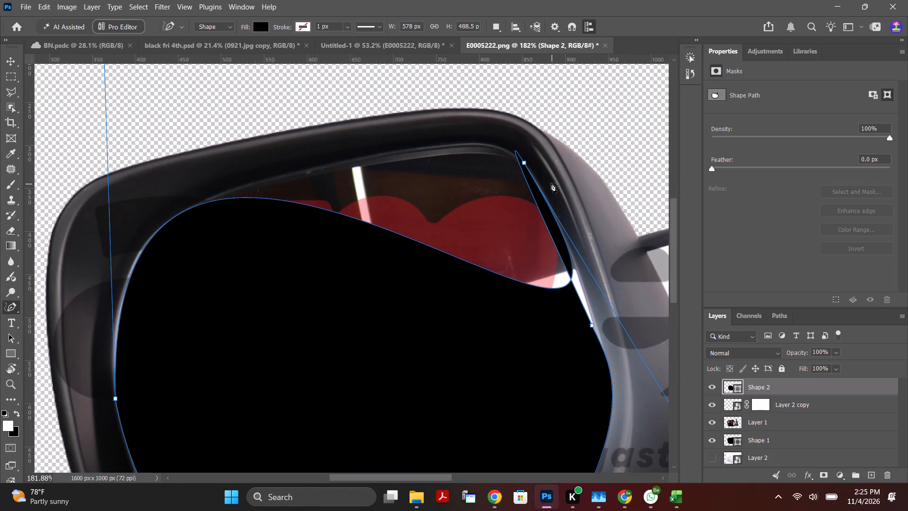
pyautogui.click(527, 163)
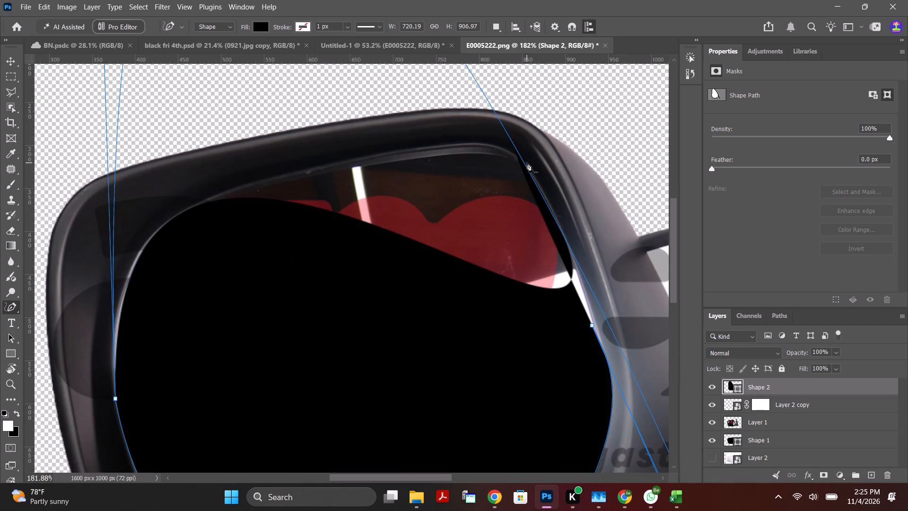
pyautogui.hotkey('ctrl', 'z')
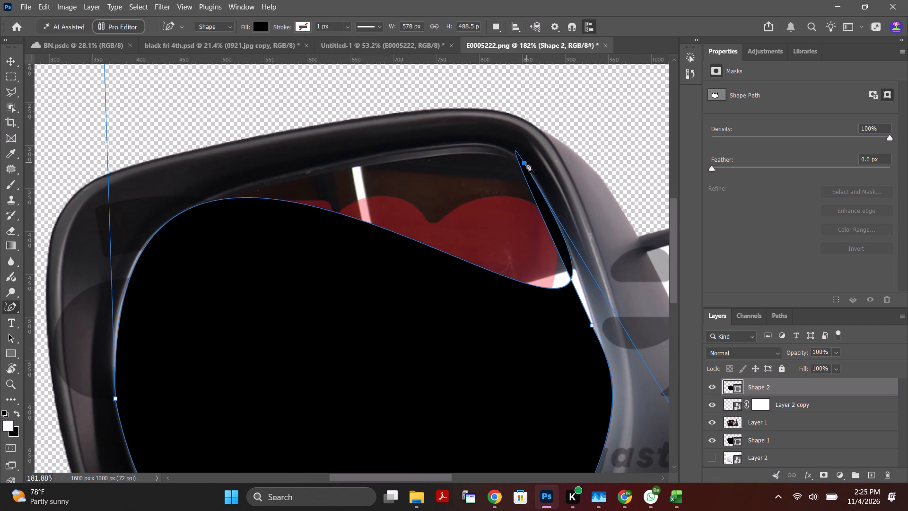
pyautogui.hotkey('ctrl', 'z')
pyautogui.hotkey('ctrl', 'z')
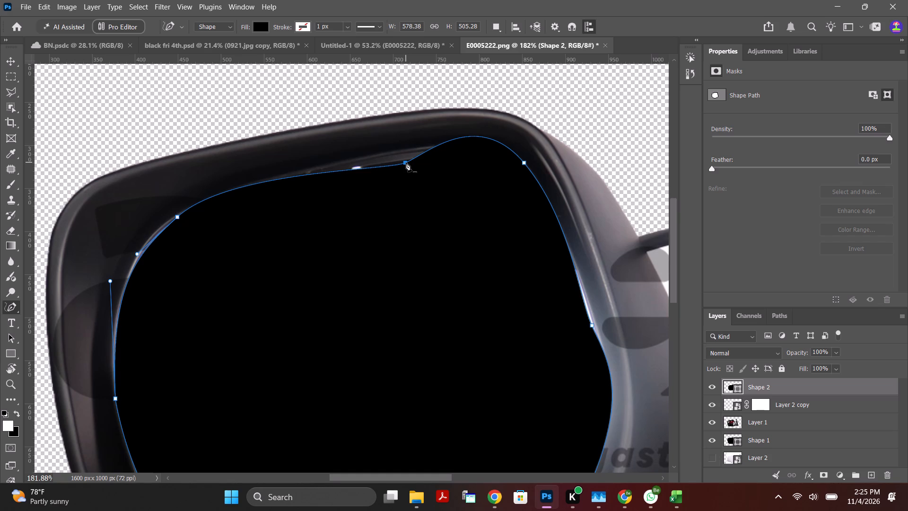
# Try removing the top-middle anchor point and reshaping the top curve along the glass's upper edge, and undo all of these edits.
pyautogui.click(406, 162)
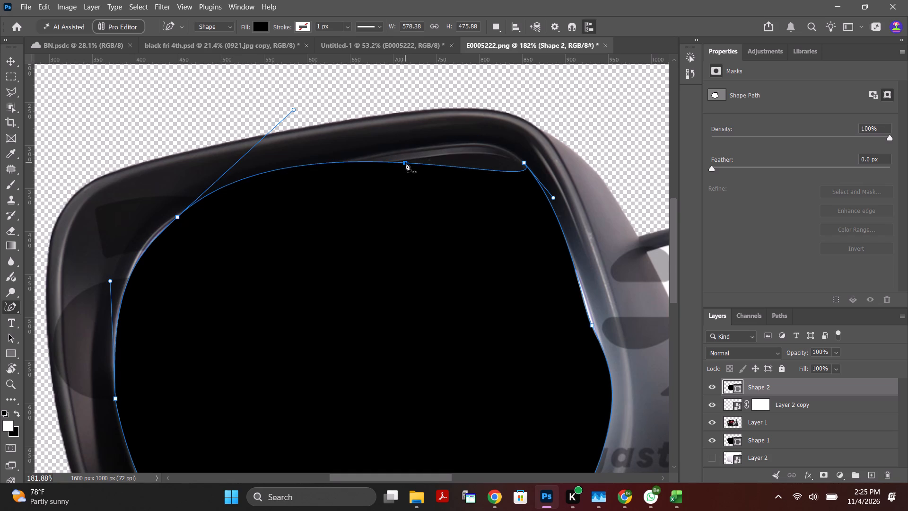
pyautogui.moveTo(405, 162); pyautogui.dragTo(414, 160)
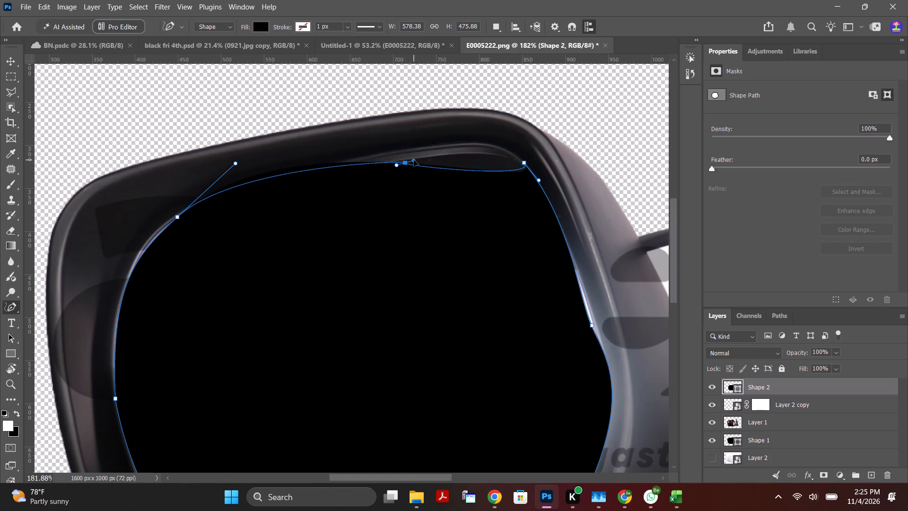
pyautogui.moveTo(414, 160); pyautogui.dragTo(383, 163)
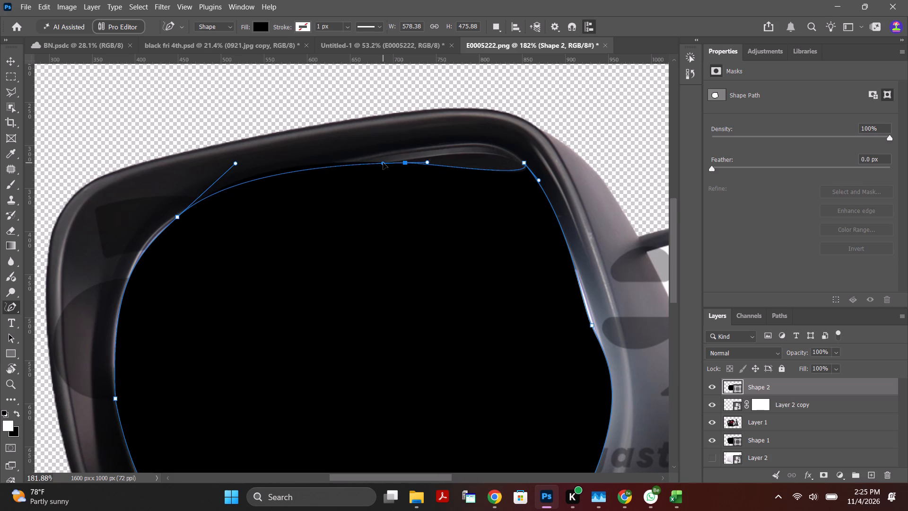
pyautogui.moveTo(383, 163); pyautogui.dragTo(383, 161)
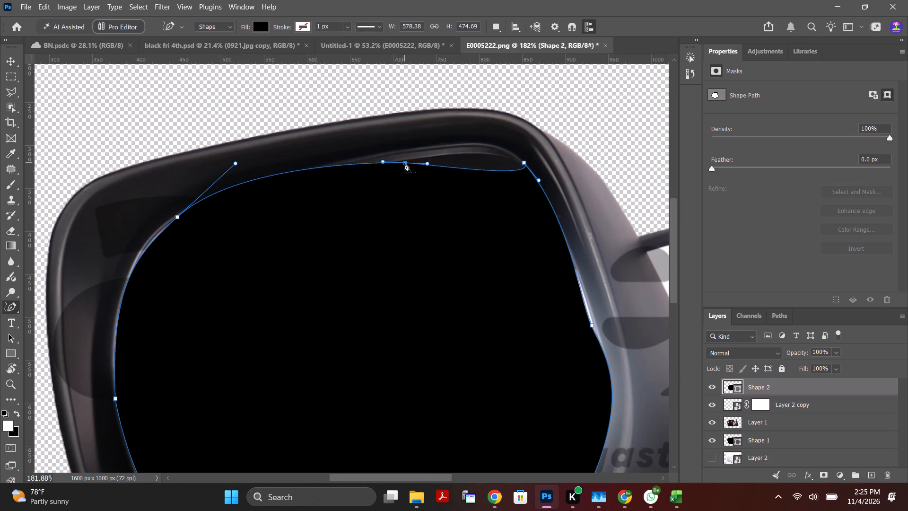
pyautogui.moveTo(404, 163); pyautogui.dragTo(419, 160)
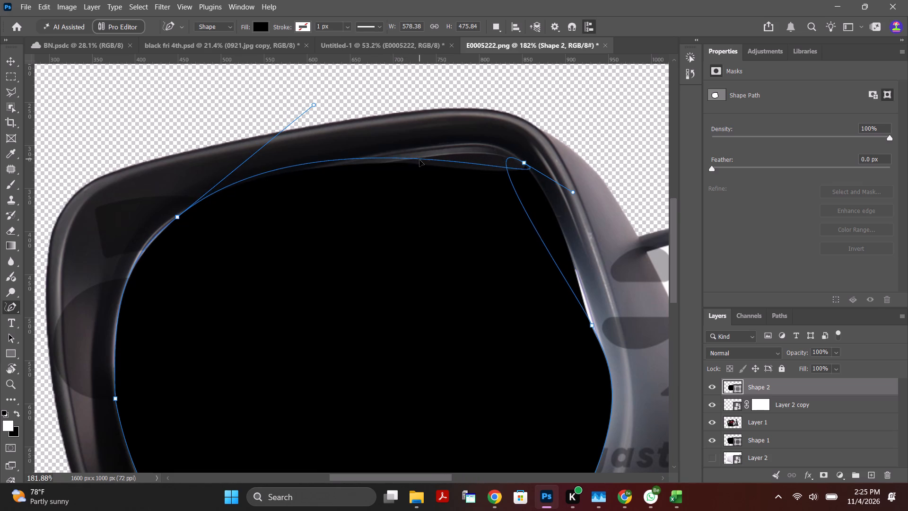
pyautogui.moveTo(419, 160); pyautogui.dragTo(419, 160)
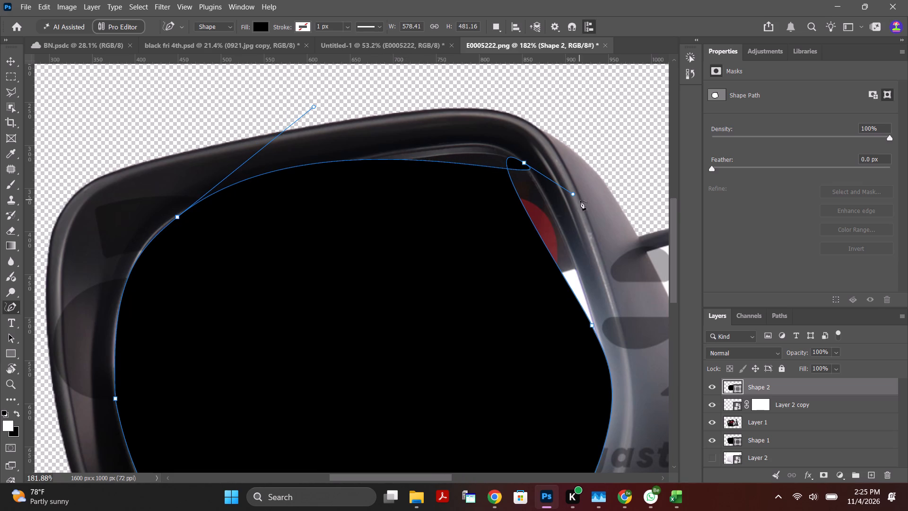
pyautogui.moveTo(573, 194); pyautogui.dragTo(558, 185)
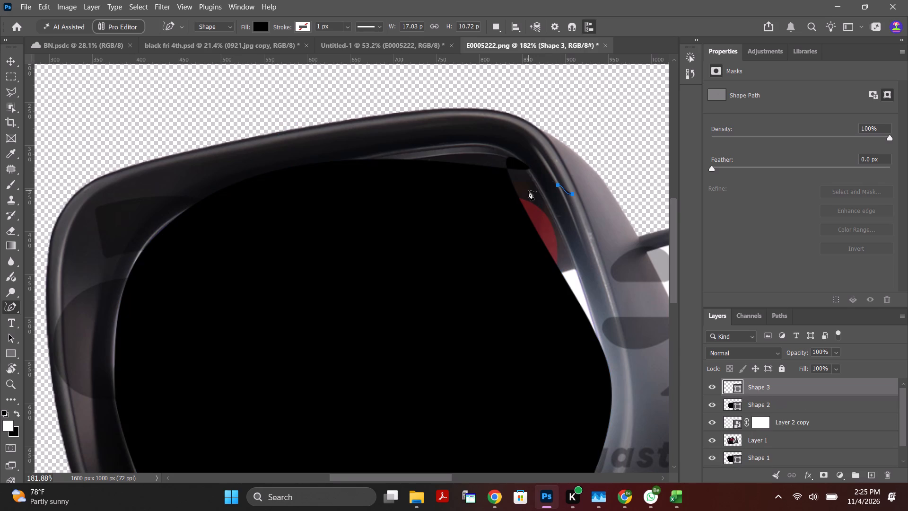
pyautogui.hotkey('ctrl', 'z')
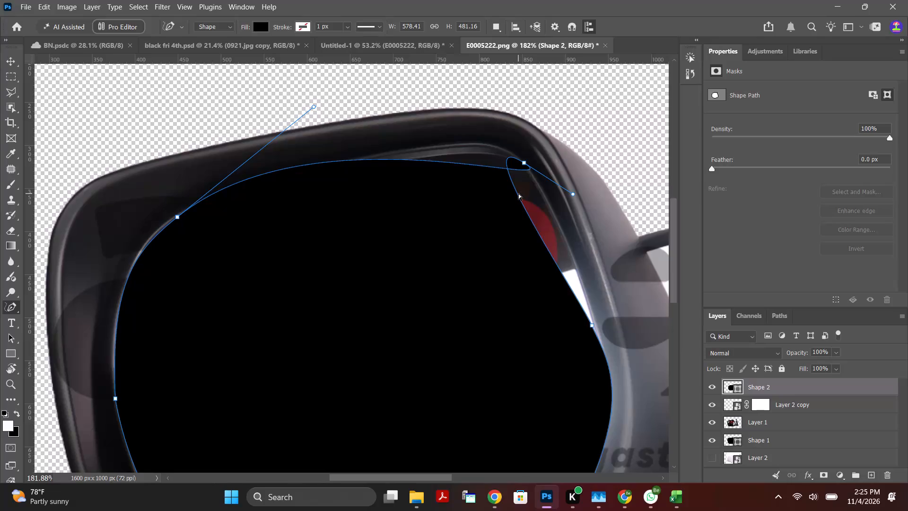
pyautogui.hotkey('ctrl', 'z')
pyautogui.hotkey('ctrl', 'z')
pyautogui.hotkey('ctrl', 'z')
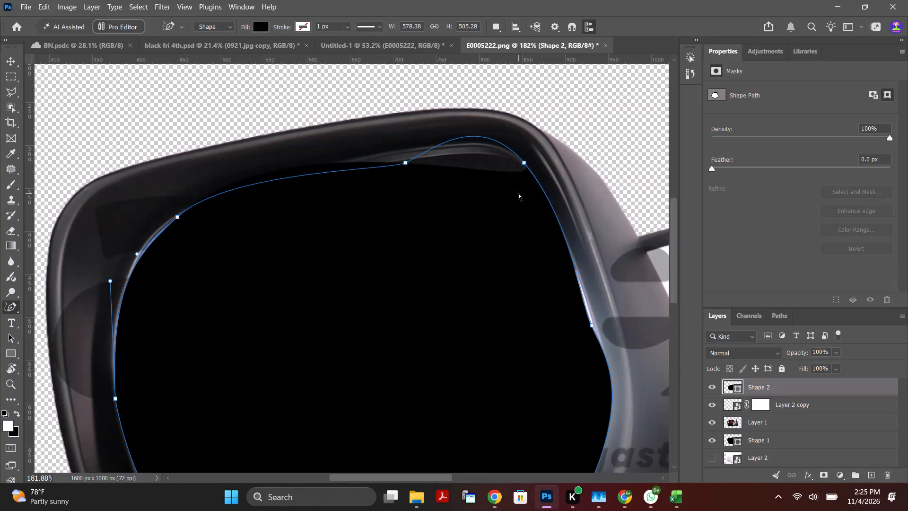
# Undo the whole black shape tracing, back to before its first anchor point was placed over the glass.
pyautogui.rightClick(7, 308)
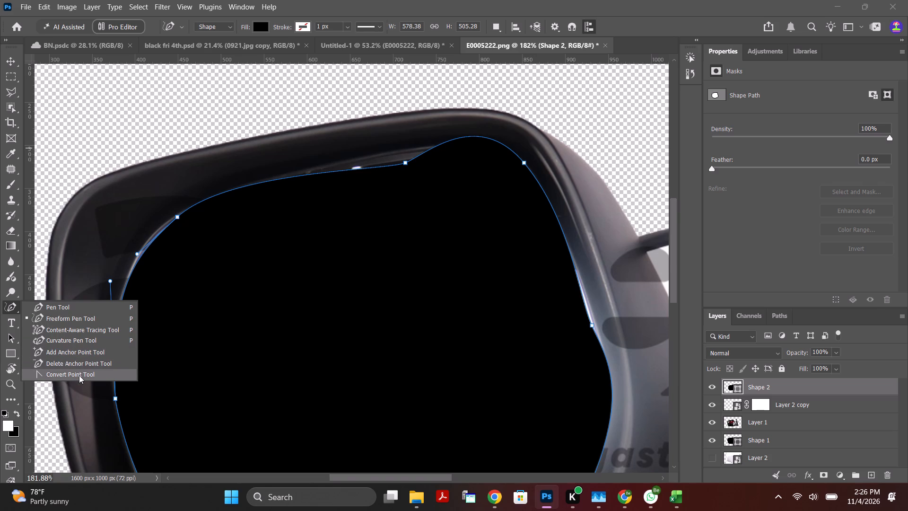
pyautogui.hotkey('ctrl', 'z')
pyautogui.hotkey('ctrl', 'z')
pyautogui.hotkey('ctrl', 'z')
pyautogui.hotkey('ctrl', 'z')
pyautogui.hotkey('ctrl', 'z')
pyautogui.hotkey('ctrl', 'z')
pyautogui.hotkey('ctrl', 'z')
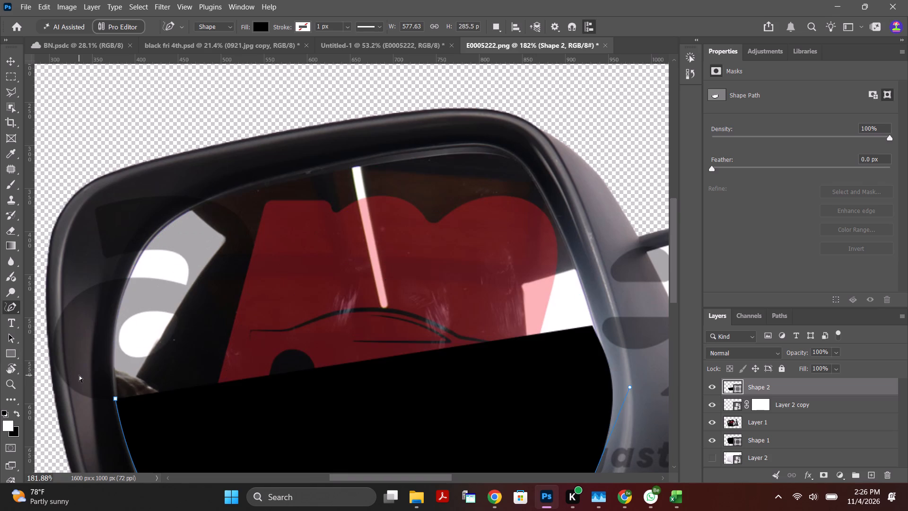
pyautogui.hotkey('ctrl', 'z')
pyautogui.hotkey('ctrl', 'z')
pyautogui.hotkey('ctrl', 'z')
pyautogui.hotkey('ctrl', 'z')
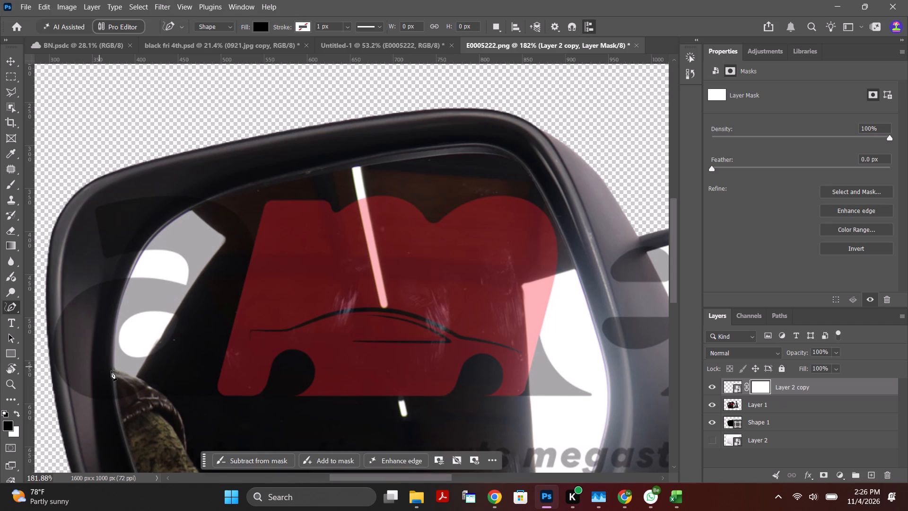
# Trace the glass with the Pen tool as a closed seven-point, straight-edged black shape, about 568 by 463 px.
pyautogui.scroll(-4, 124, 380)
pyautogui.scroll(-8, 201, 371)
pyautogui.keyDown('alt'); pyautogui.scroll(-4, 211, 367); pyautogui.keyUp('alt')
pyautogui.keyDown('alt'); pyautogui.scroll(-3, 242, 340); pyautogui.keyUp('alt')
pyautogui.keyDown('alt'); pyautogui.scroll(2, 297, 377); pyautogui.keyUp('alt')
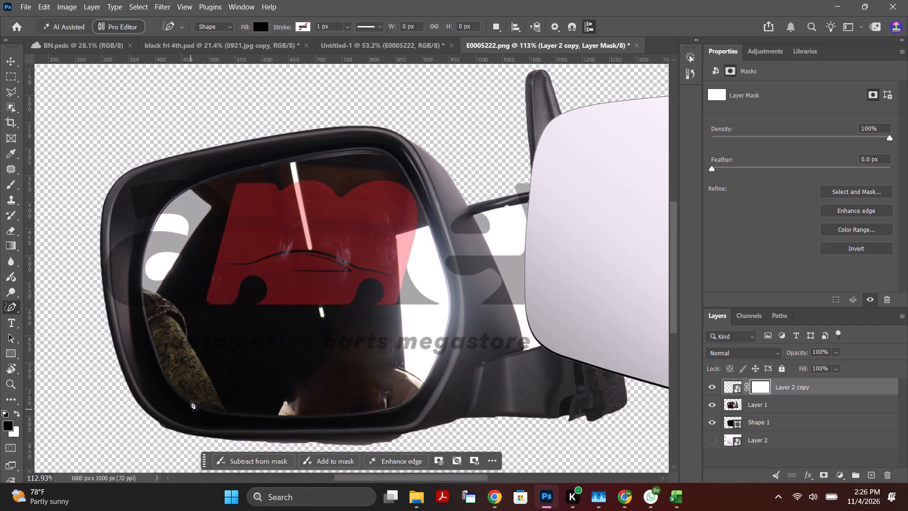
pyautogui.click(239, 414)
pyautogui.click(250, 415)
pyautogui.rightClick(14, 308)
pyautogui.click(68, 305)
pyautogui.click(228, 413)
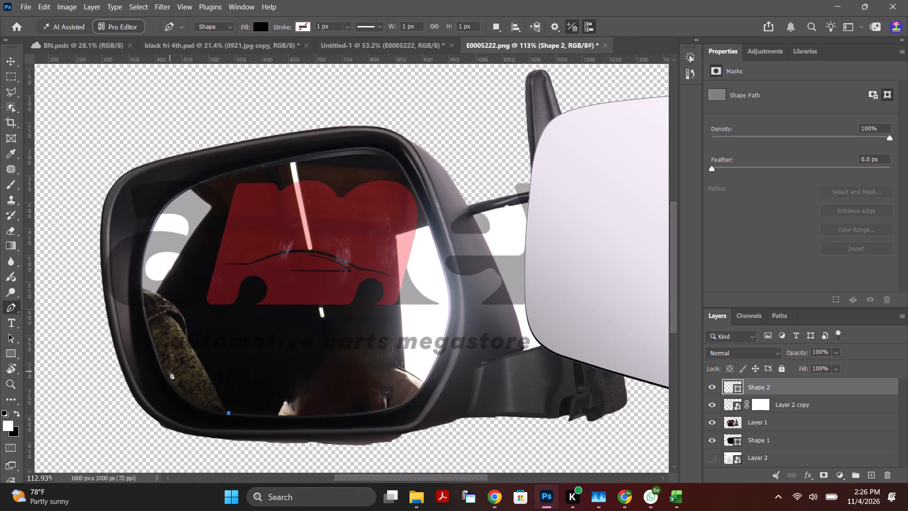
pyautogui.click(169, 381)
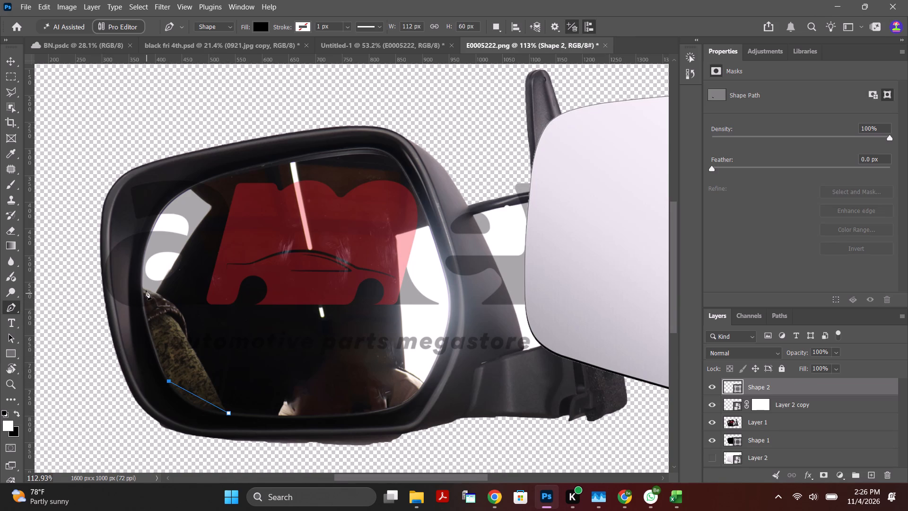
pyautogui.click(141, 283)
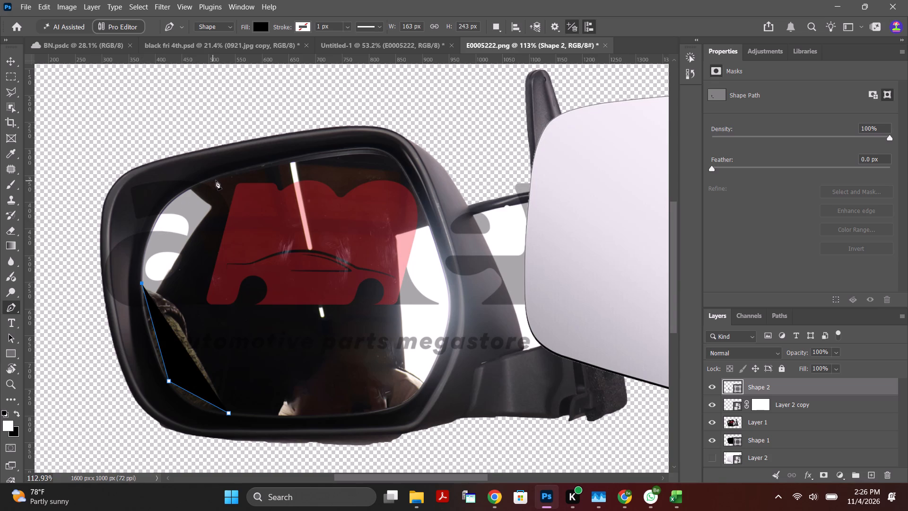
pyautogui.click(268, 166)
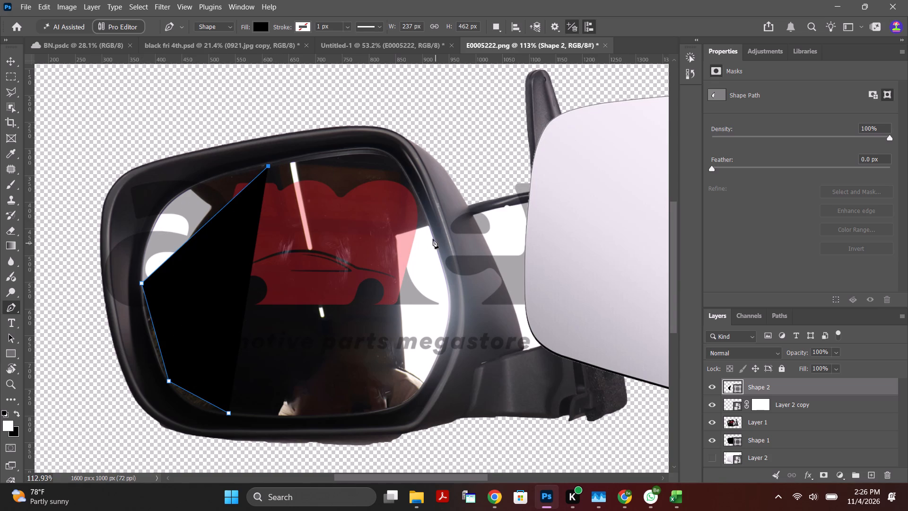
pyautogui.click(416, 196)
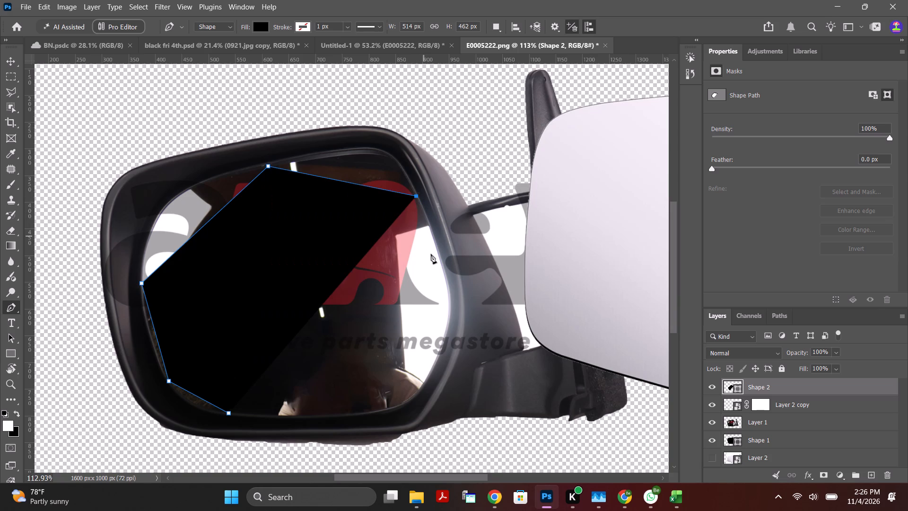
pyautogui.click(445, 282)
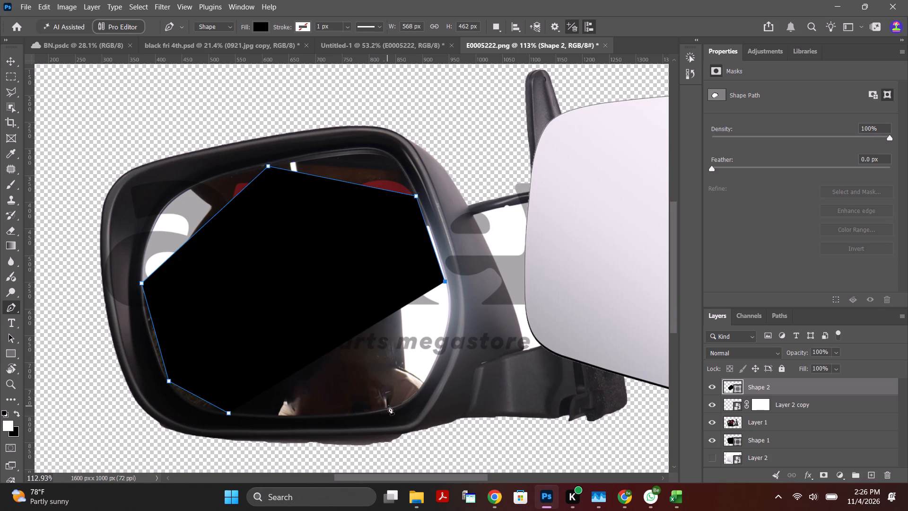
pyautogui.click(365, 414)
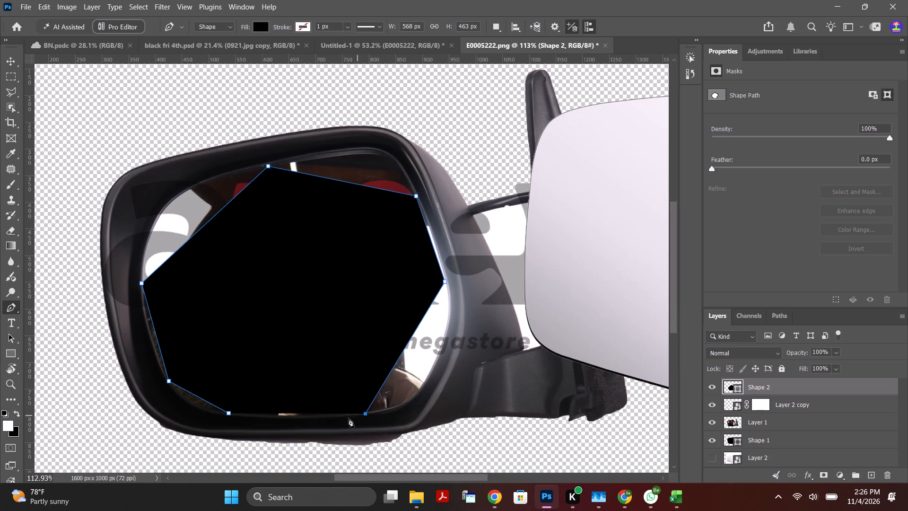
pyautogui.click(230, 414)
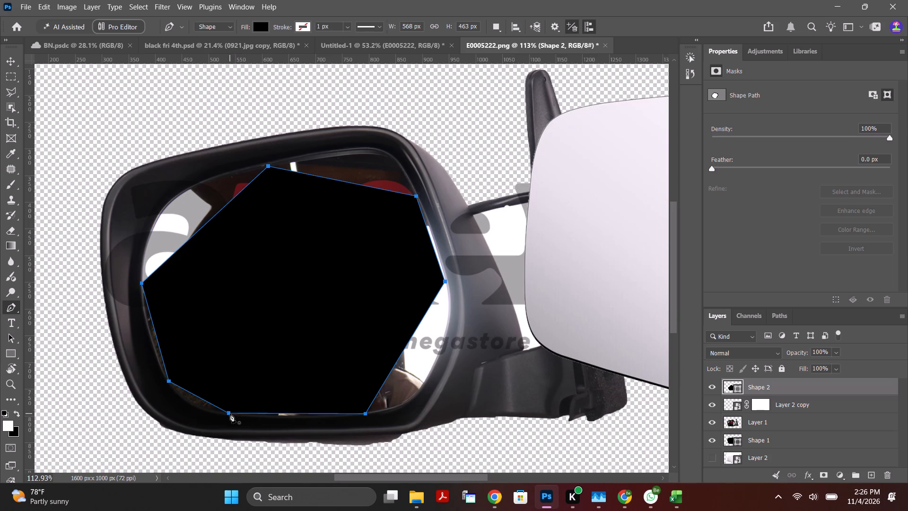
# With the Curvature Pen tool, add points on the black shape's lower-left and upper-left edges and bow them out to the glass outline.
pyautogui.rightClick(8, 308)
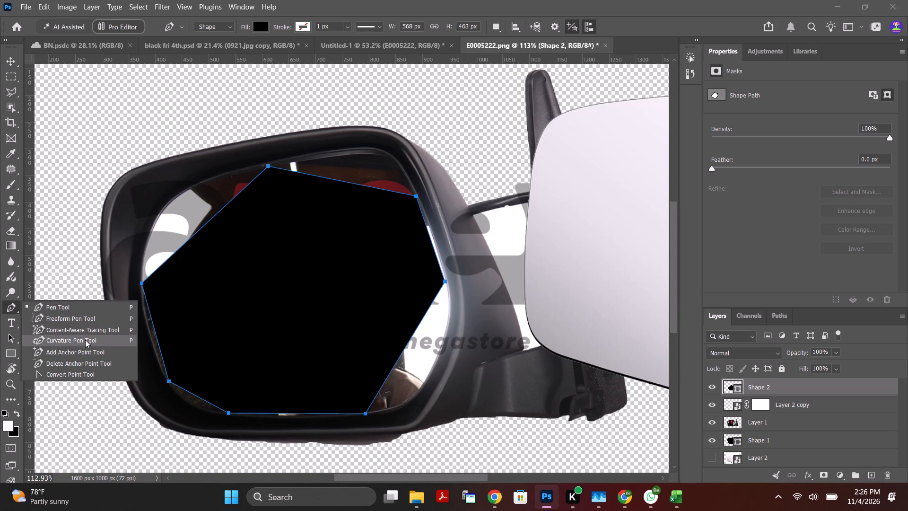
pyautogui.click(85, 340)
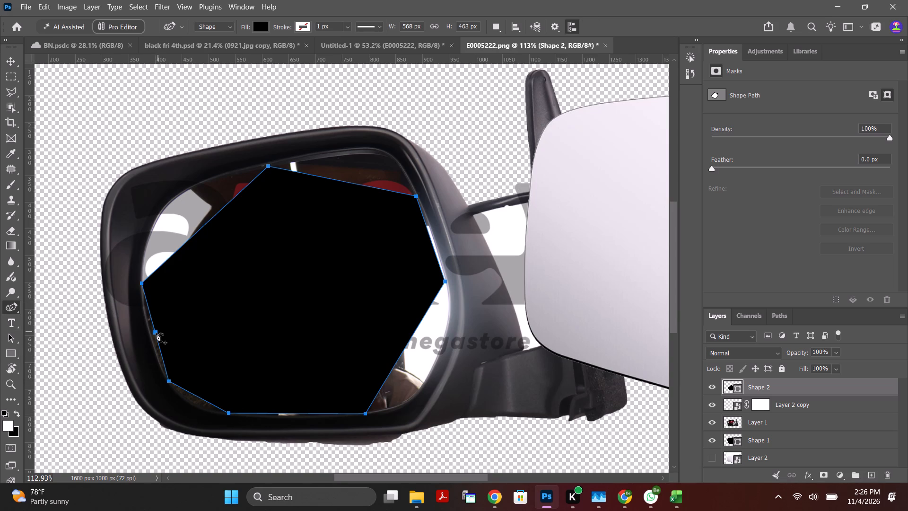
pyautogui.click(156, 334)
pyautogui.moveTo(156, 334); pyautogui.dragTo(149, 336)
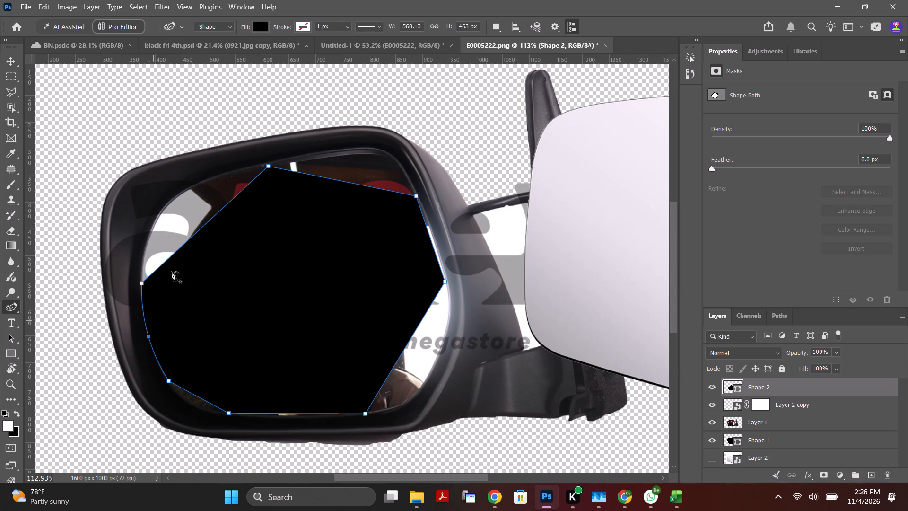
pyautogui.moveTo(199, 232); pyautogui.dragTo(177, 207)
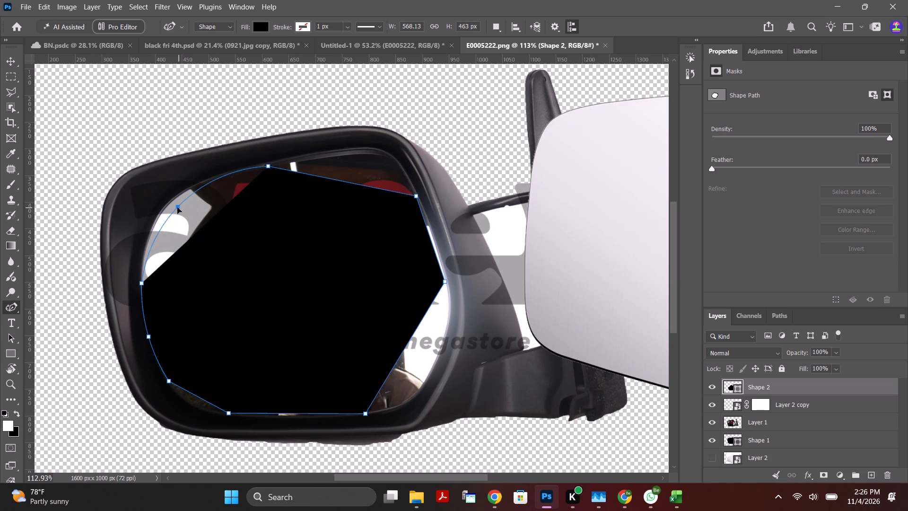
pyautogui.moveTo(177, 207); pyautogui.dragTo(166, 210)
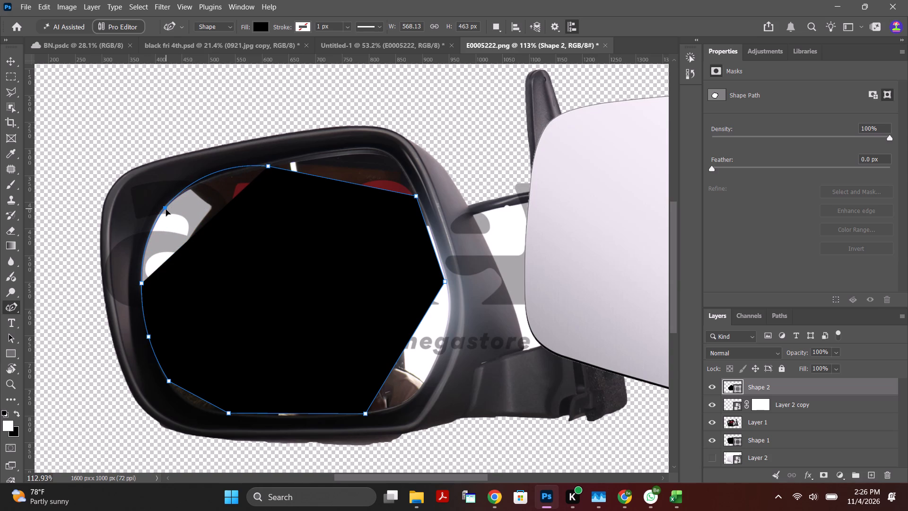
pyautogui.moveTo(166, 210); pyautogui.dragTo(159, 217)
# Add curve points on the shape's top, upper-right and lower-right edges and bend them out to the glass rim.
pyautogui.moveTo(341, 180); pyautogui.dragTo(351, 179)
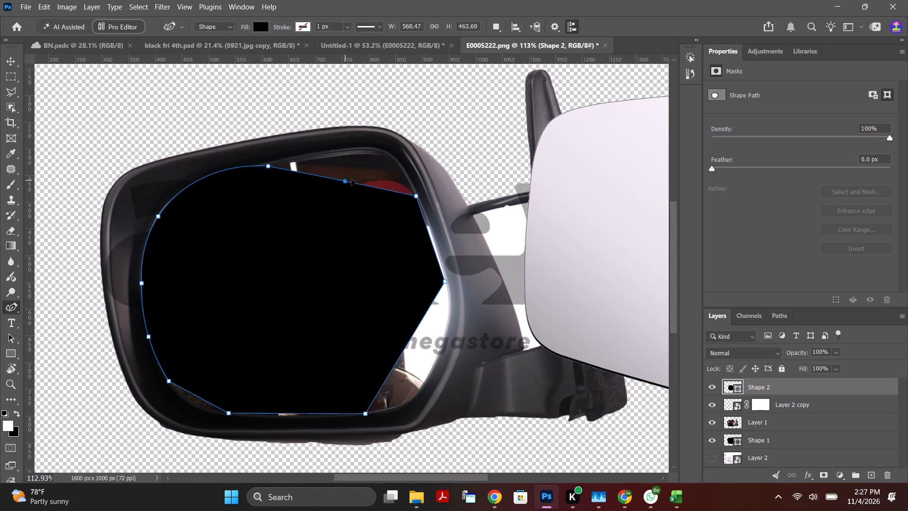
pyautogui.moveTo(351, 179); pyautogui.dragTo(399, 163)
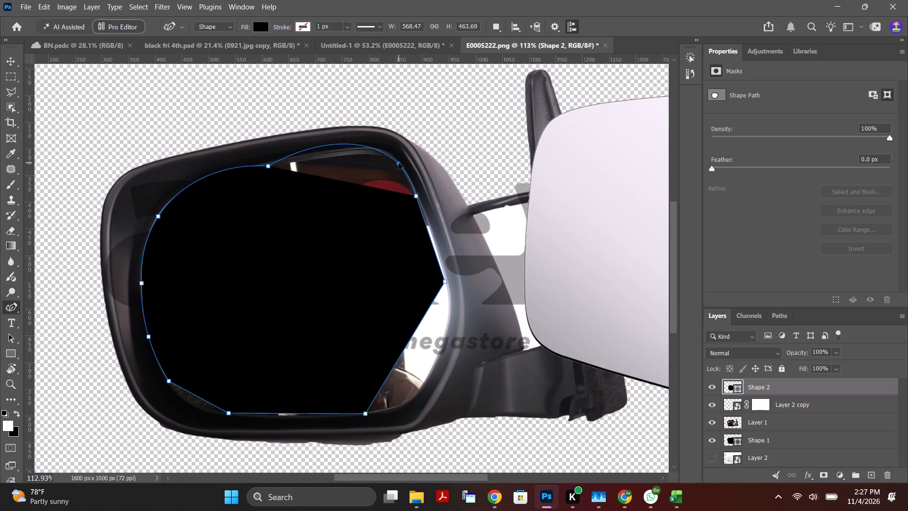
pyautogui.moveTo(399, 163); pyautogui.dragTo(409, 177)
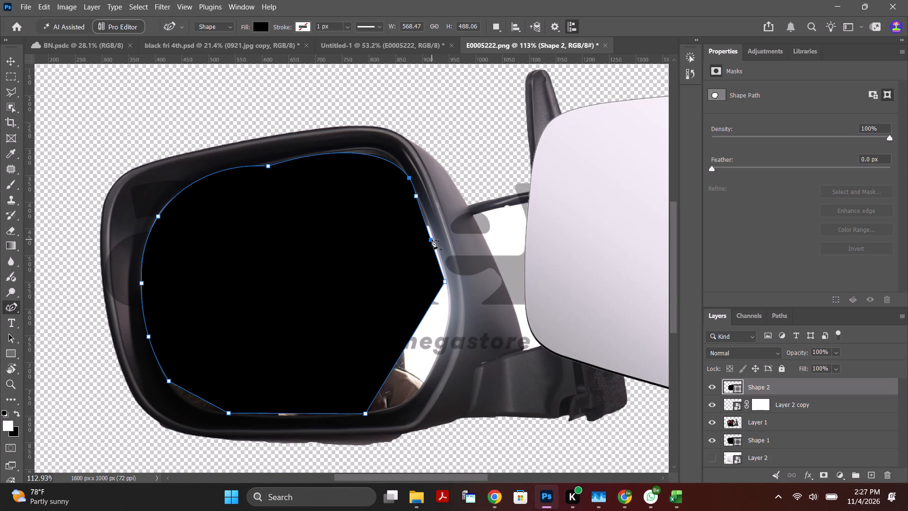
pyautogui.click(431, 239)
pyautogui.moveTo(411, 337); pyautogui.dragTo(435, 362)
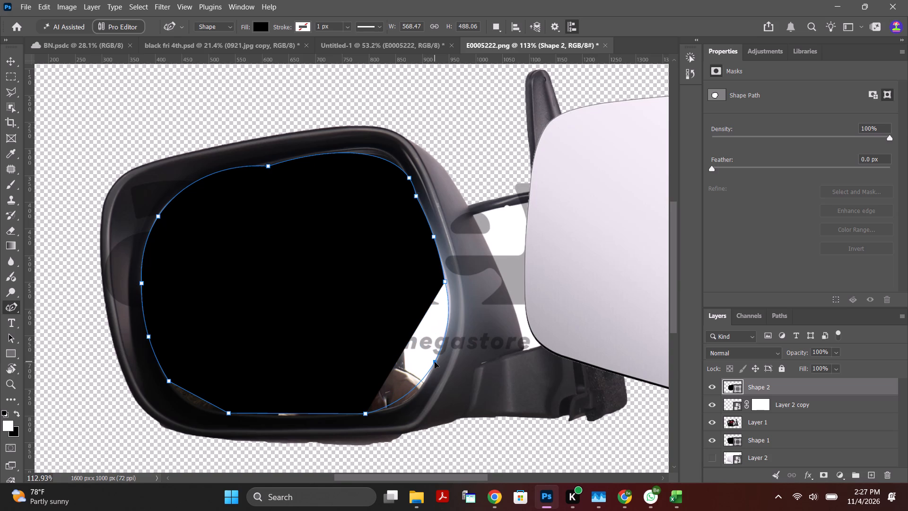
pyautogui.moveTo(435, 362); pyautogui.dragTo(435, 362)
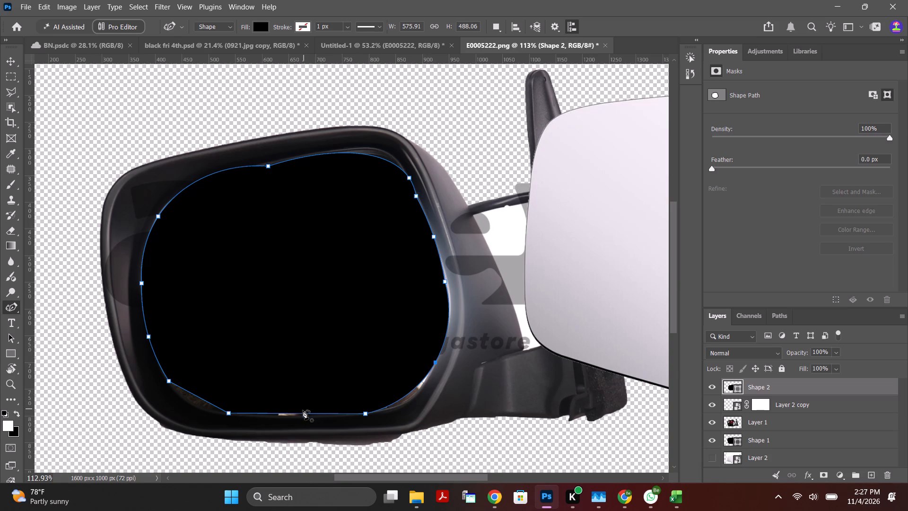
# Round the shape's bottom edge, both lower corners and right edge with added curve points, widening it to about 575 px.
pyautogui.click(299, 413)
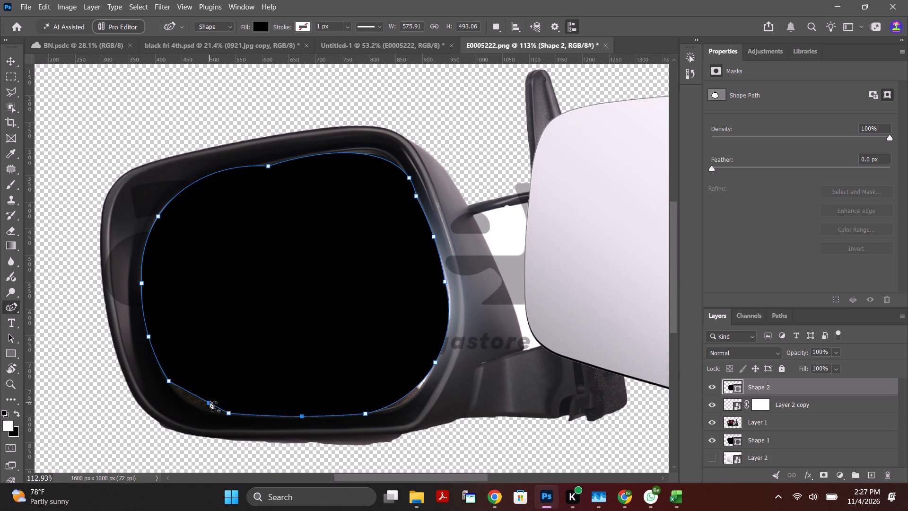
pyautogui.moveTo(204, 400); pyautogui.dragTo(200, 410)
pyautogui.moveTo(200, 410); pyautogui.dragTo(202, 408)
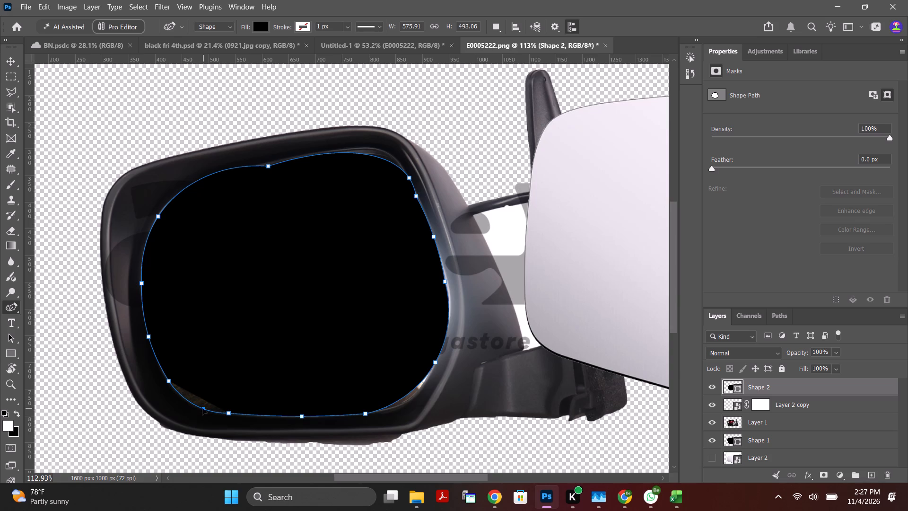
pyautogui.moveTo(202, 408); pyautogui.dragTo(202, 408)
pyautogui.click(405, 396)
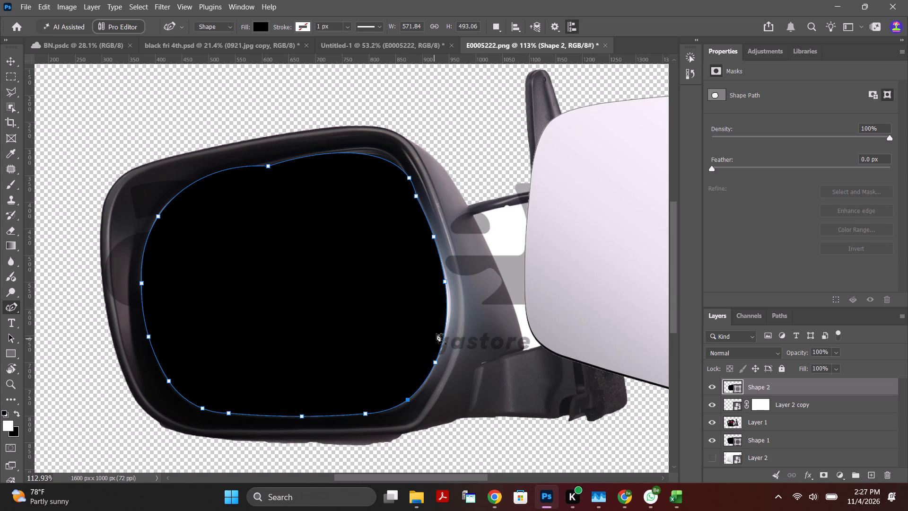
pyautogui.moveTo(445, 321); pyautogui.dragTo(447, 317)
pyautogui.moveTo(447, 317); pyautogui.dragTo(447, 317)
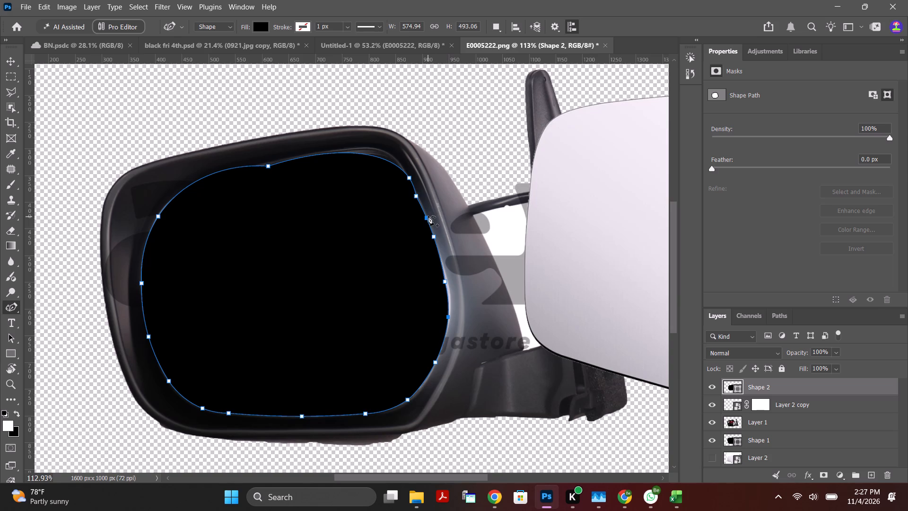
# Add curve points at the upper-right corner and top edge, and shift the top-middle point to follow the glass's upper rim.
pyautogui.moveTo(377, 159); pyautogui.dragTo(390, 155)
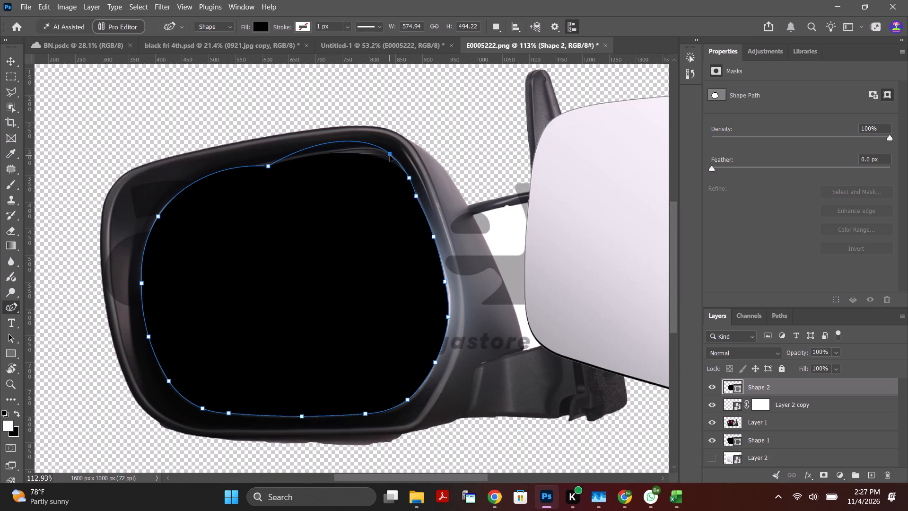
pyautogui.moveTo(390, 155); pyautogui.dragTo(391, 158)
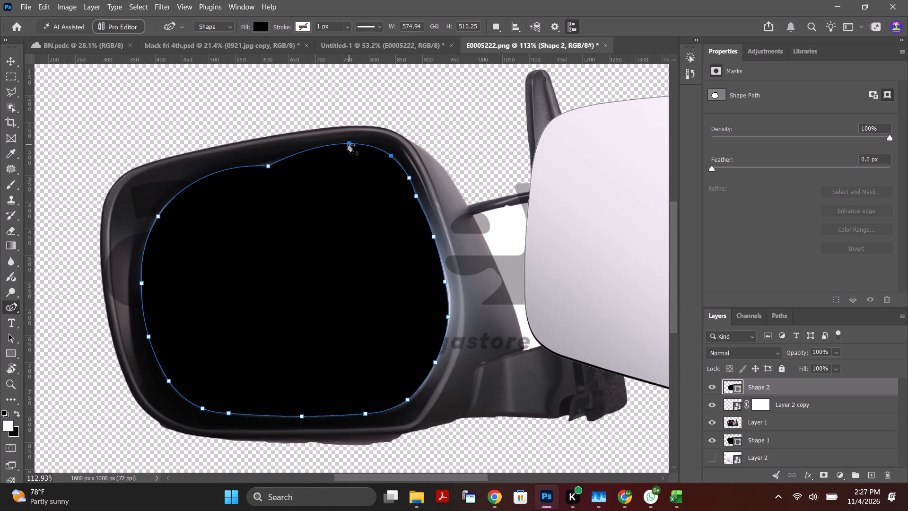
pyautogui.moveTo(342, 143); pyautogui.dragTo(343, 150)
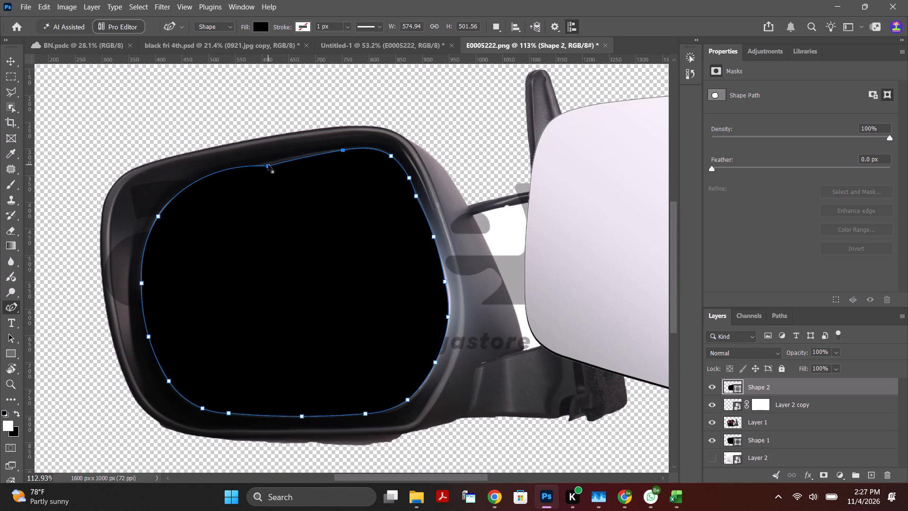
pyautogui.moveTo(268, 165); pyautogui.dragTo(276, 161)
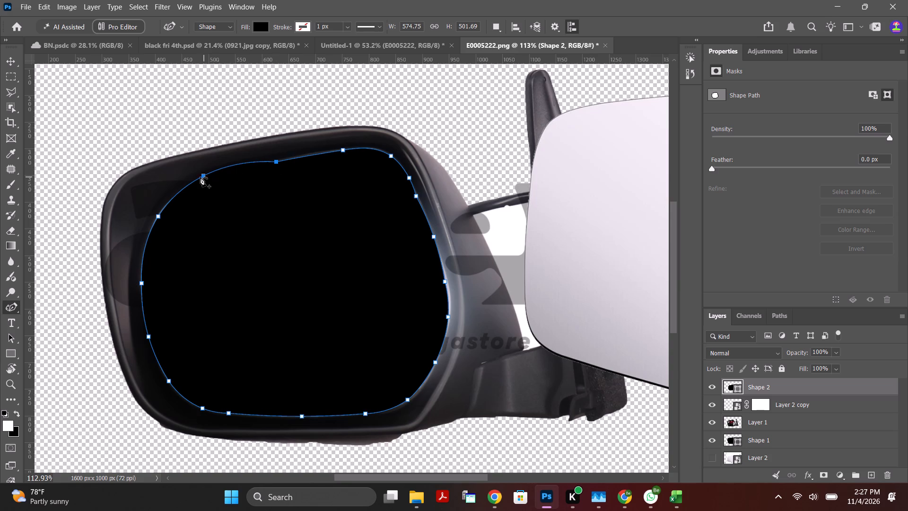
# Add a curve point between the upper-left corner and top-middle points, and adjust the corner to hug the glass edge.
pyautogui.moveTo(200, 177); pyautogui.dragTo(198, 186)
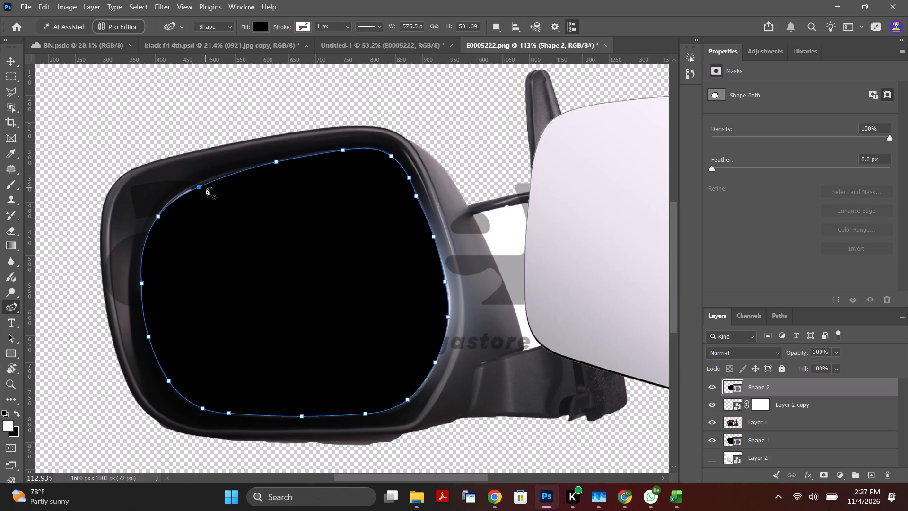
pyautogui.moveTo(199, 186); pyautogui.dragTo(195, 188)
pyautogui.moveTo(195, 188); pyautogui.dragTo(187, 189)
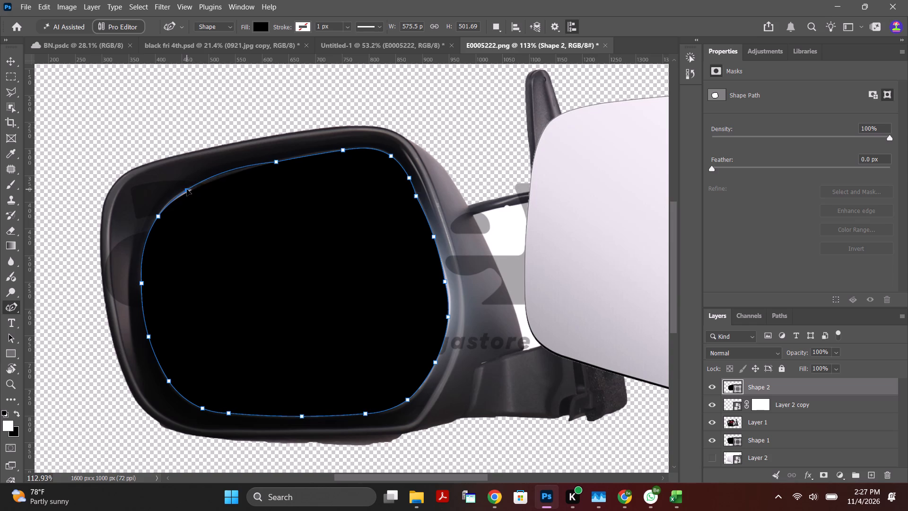
pyautogui.moveTo(187, 189); pyautogui.dragTo(187, 190)
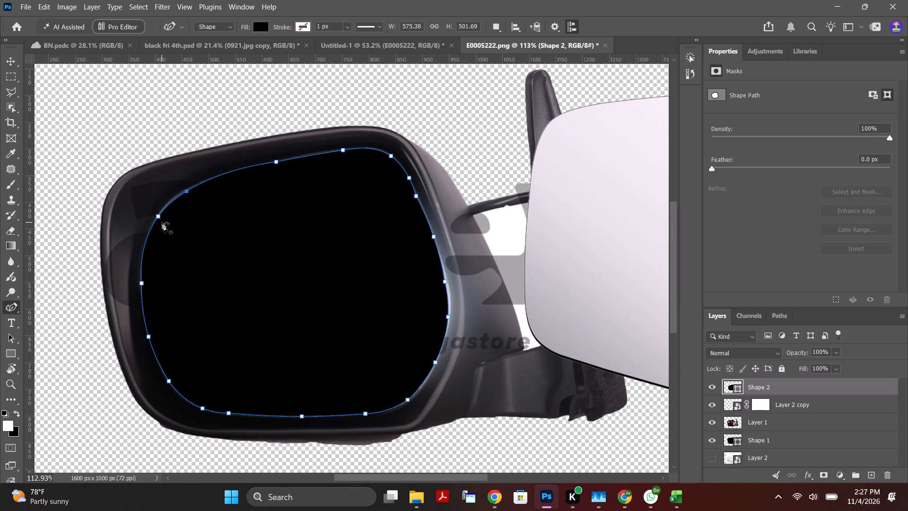
pyautogui.click(159, 216)
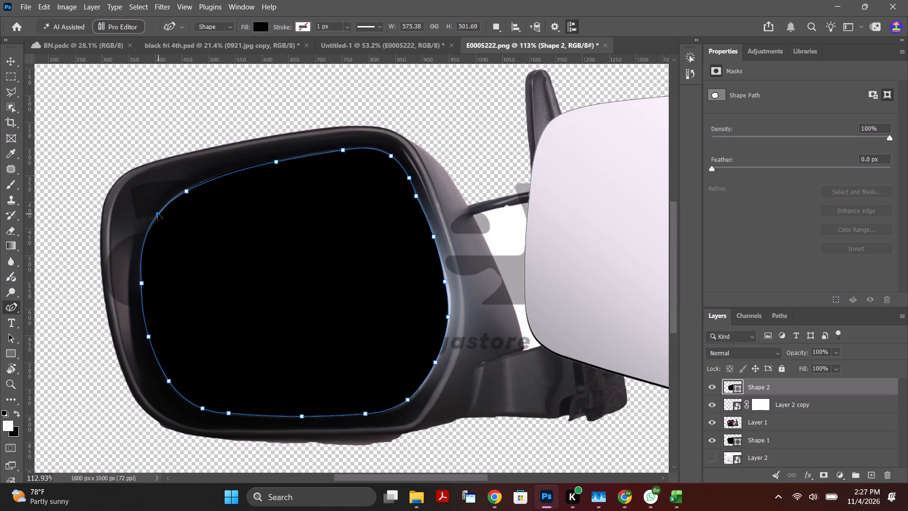
pyautogui.moveTo(189, 190); pyautogui.dragTo(188, 191)
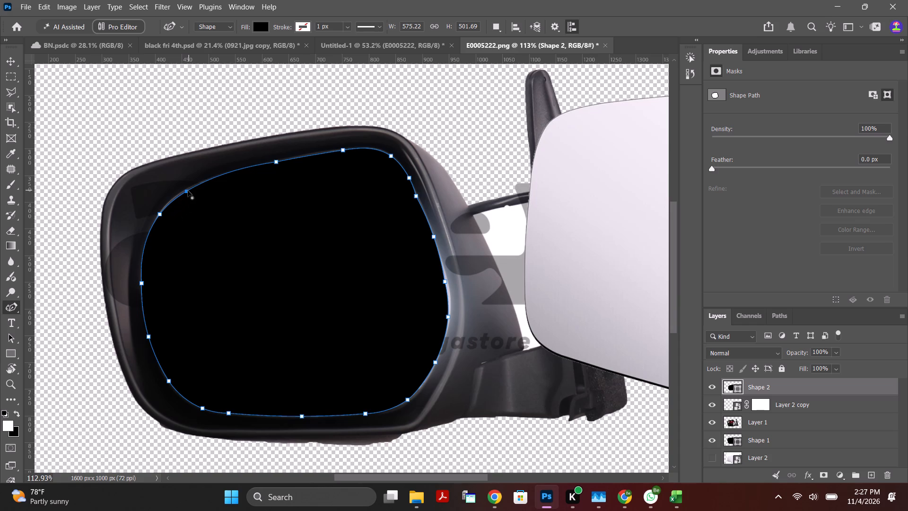
pyautogui.moveTo(188, 191); pyautogui.dragTo(183, 195)
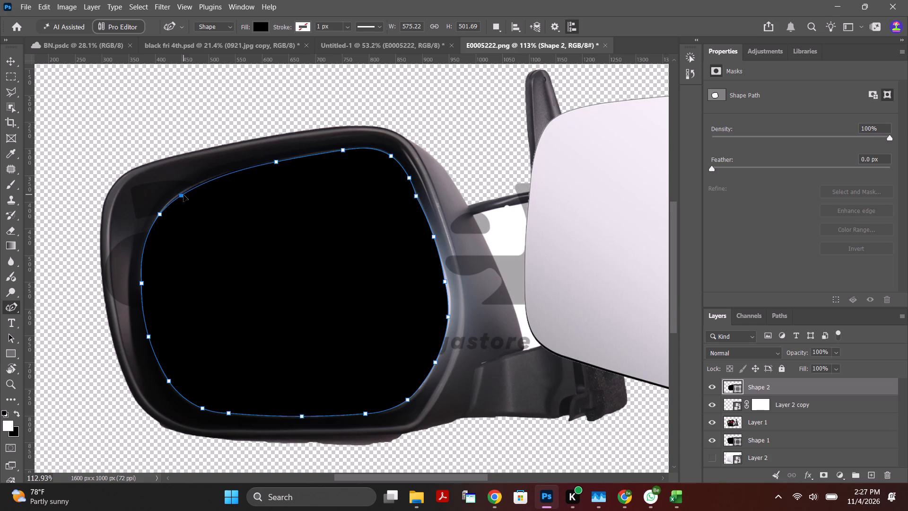
pyautogui.moveTo(183, 195); pyautogui.dragTo(183, 194)
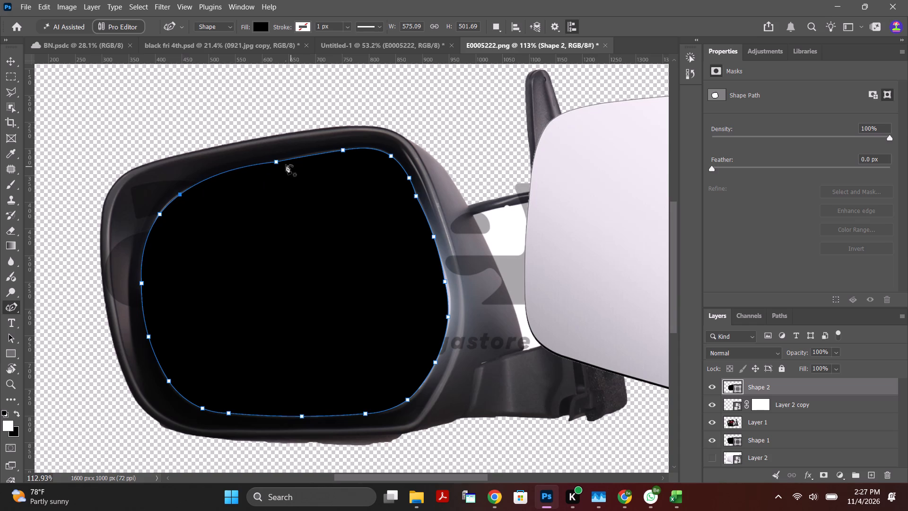
# Smooth the top edge by moving its middle point toward the upper-right corner, nudge the lower-right point, and finish with the Move tool.
pyautogui.moveTo(277, 162); pyautogui.dragTo(299, 159)
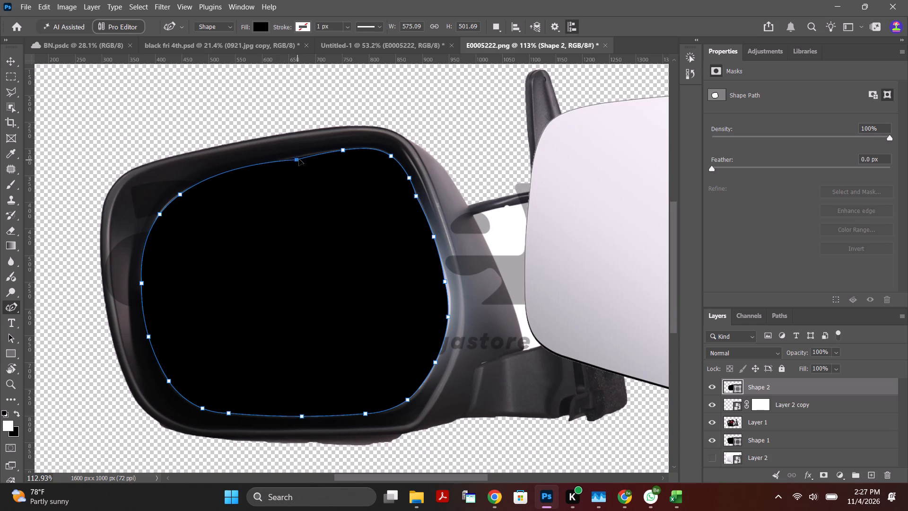
pyautogui.moveTo(299, 159); pyautogui.dragTo(306, 156)
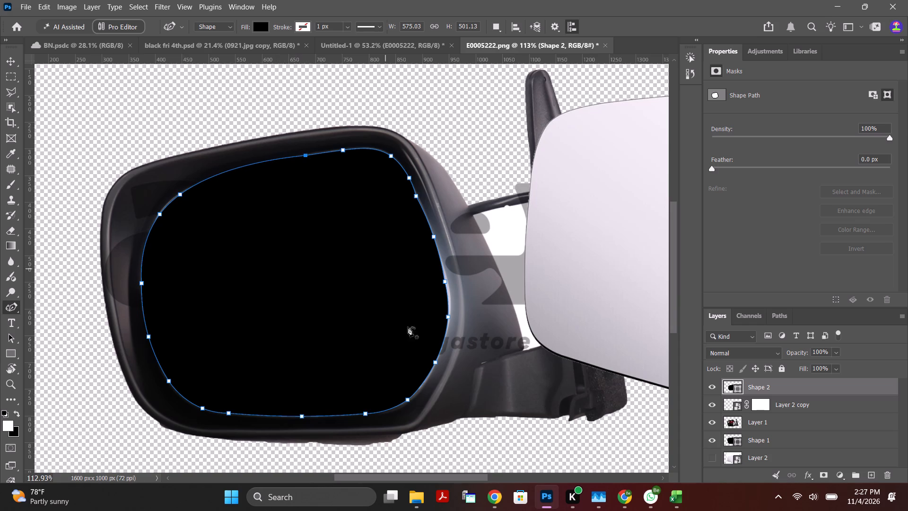
pyautogui.click(409, 400)
pyautogui.click(14, 64)
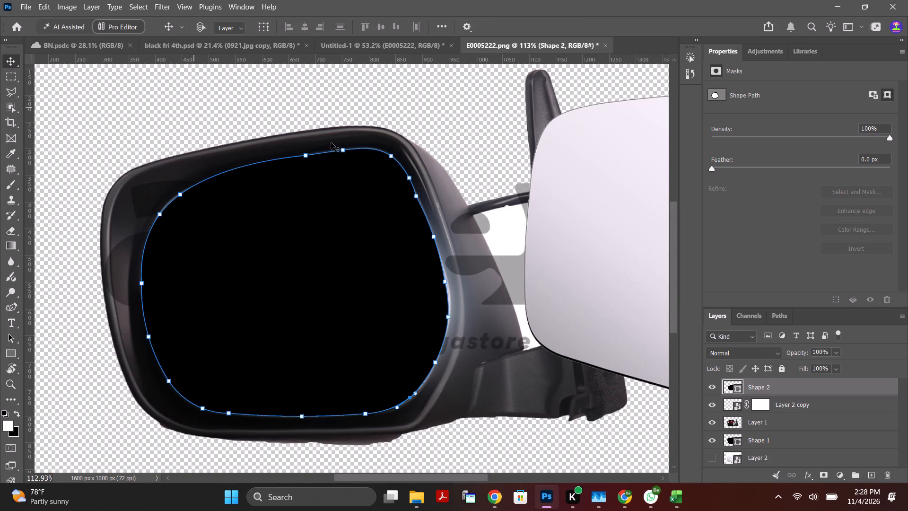
pyautogui.click(474, 157)
pyautogui.hotkey('ctrl', 'd')
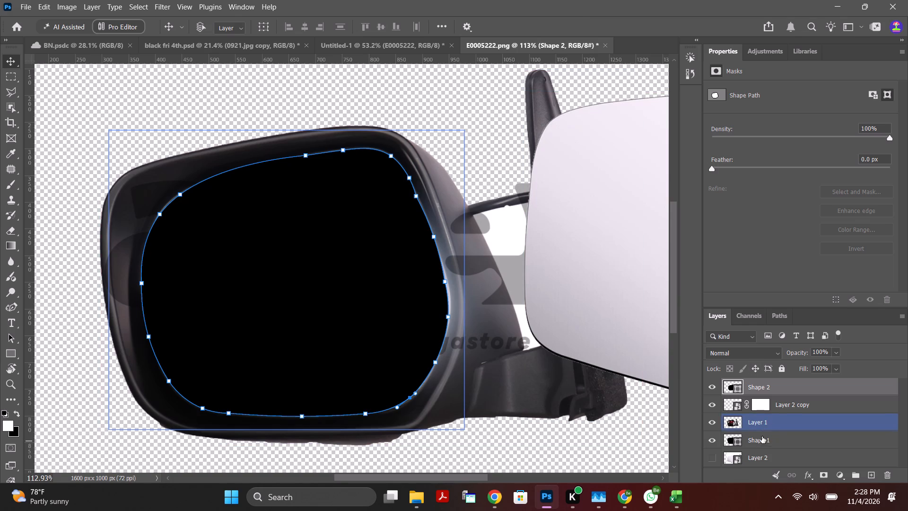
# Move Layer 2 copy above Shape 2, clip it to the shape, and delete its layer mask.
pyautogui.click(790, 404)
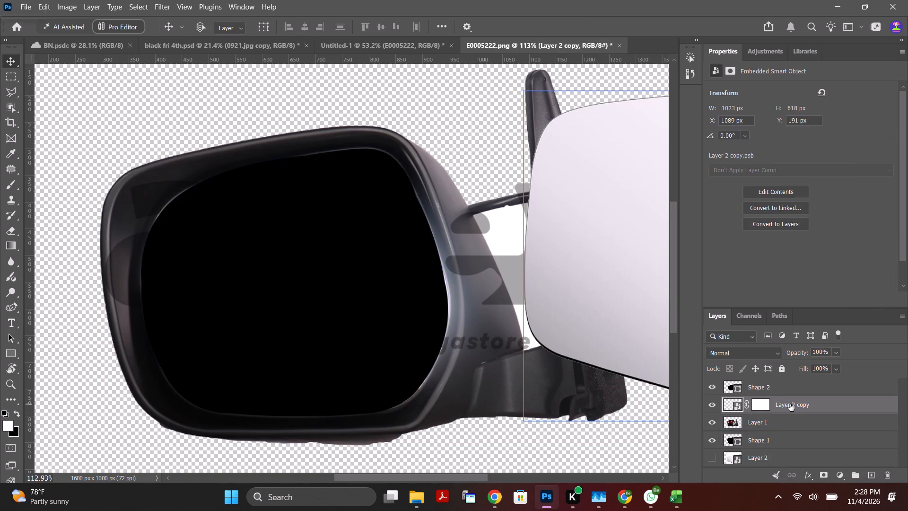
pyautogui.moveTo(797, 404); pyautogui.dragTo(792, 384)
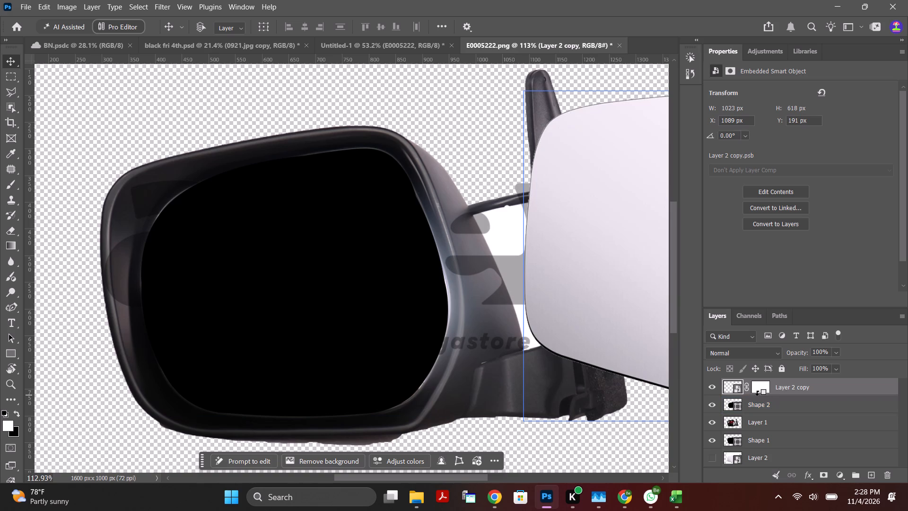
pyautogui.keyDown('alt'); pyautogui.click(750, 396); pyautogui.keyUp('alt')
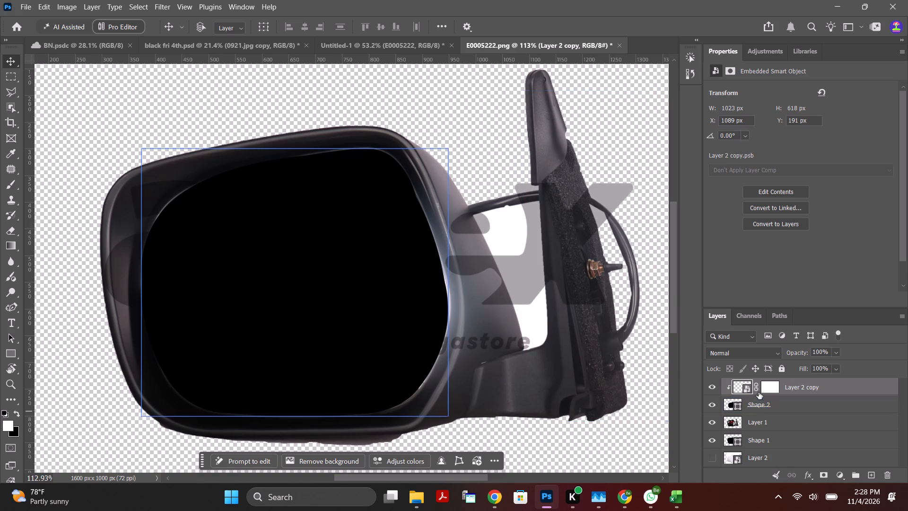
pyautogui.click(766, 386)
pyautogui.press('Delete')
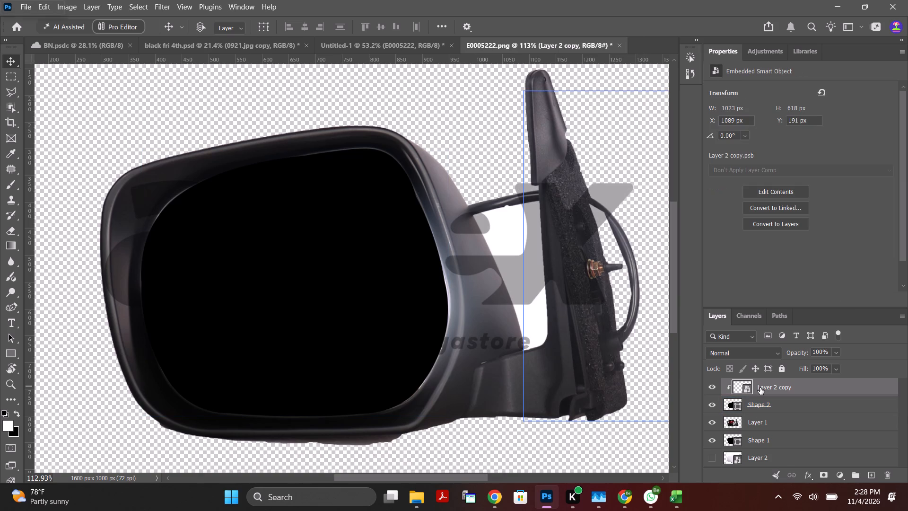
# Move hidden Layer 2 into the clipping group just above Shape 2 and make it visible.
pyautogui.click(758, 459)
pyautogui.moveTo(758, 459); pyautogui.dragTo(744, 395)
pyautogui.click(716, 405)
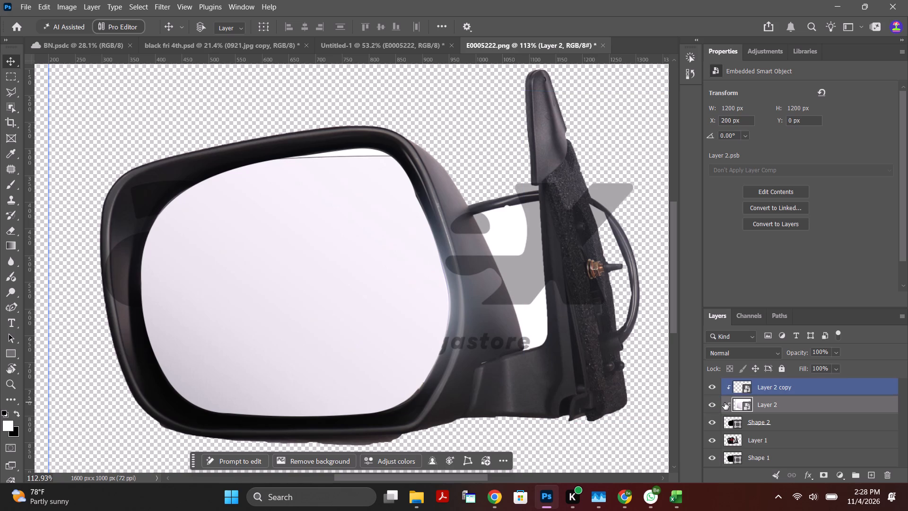
# Switch to Chrome and browse the car glass mirror image results and related pictures for a suitable mirror glass.
pyautogui.click(497, 503)
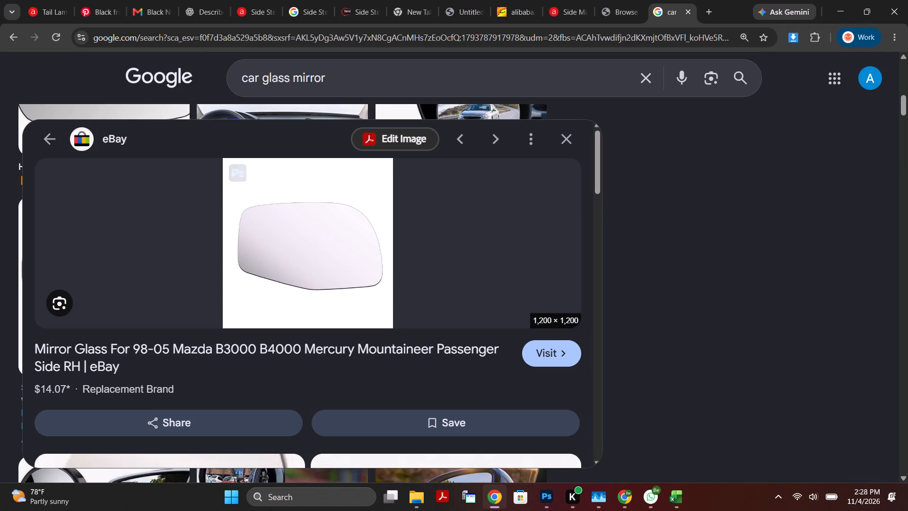
pyautogui.click(569, 140)
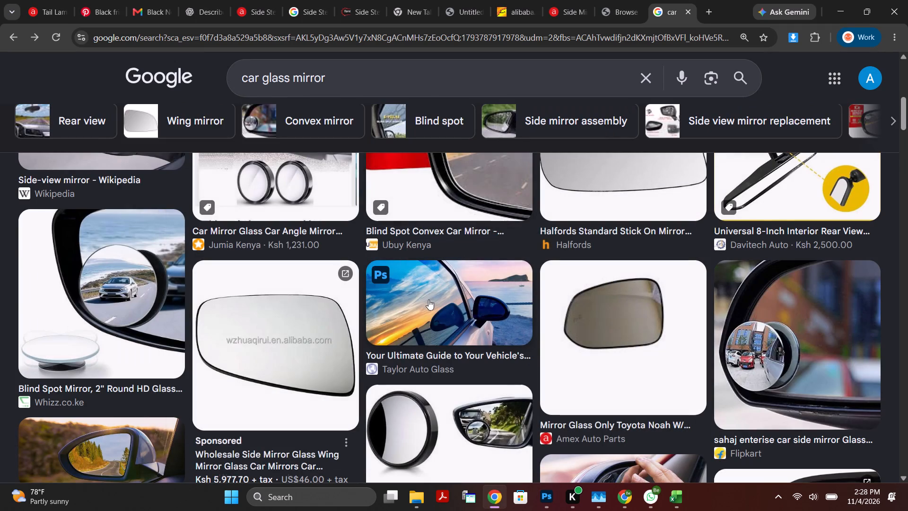
pyautogui.scroll(5, 390, 317)
pyautogui.scroll(-4, 414, 334)
pyautogui.scroll(-3, 631, 396)
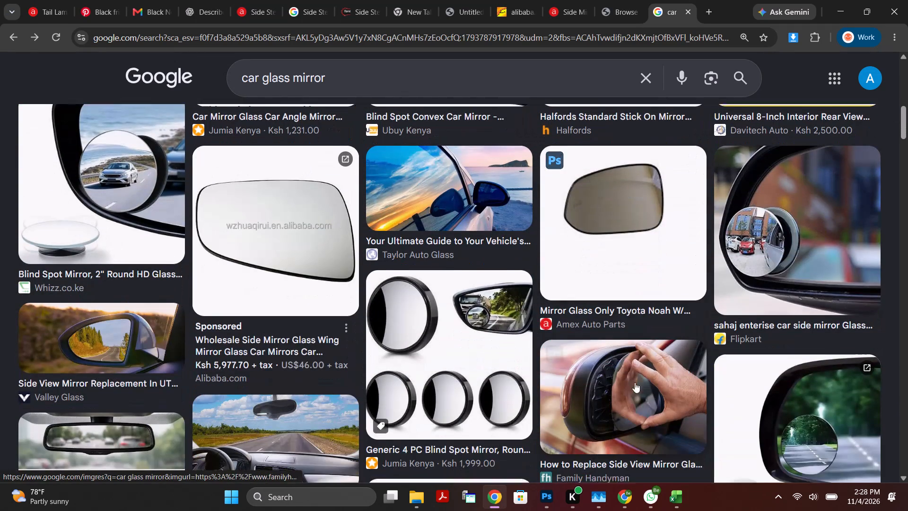
pyautogui.click(614, 221)
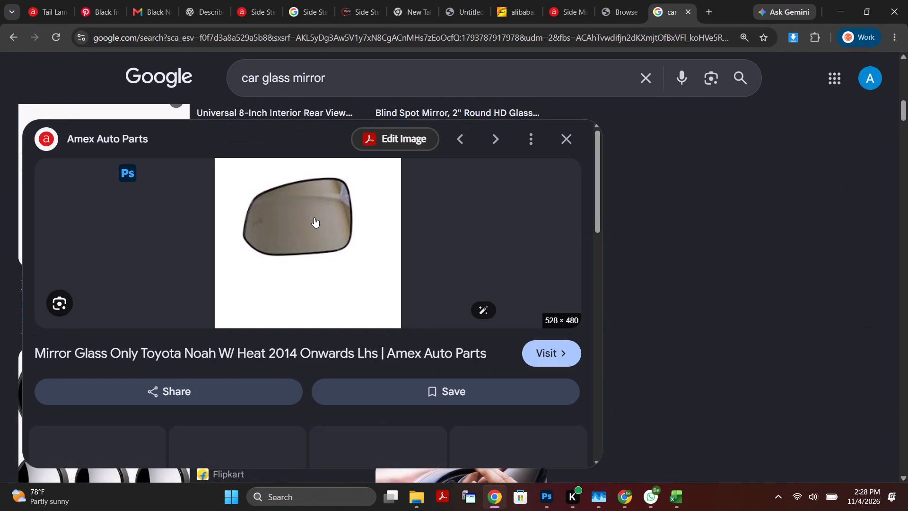
pyautogui.scroll(-5, 321, 224)
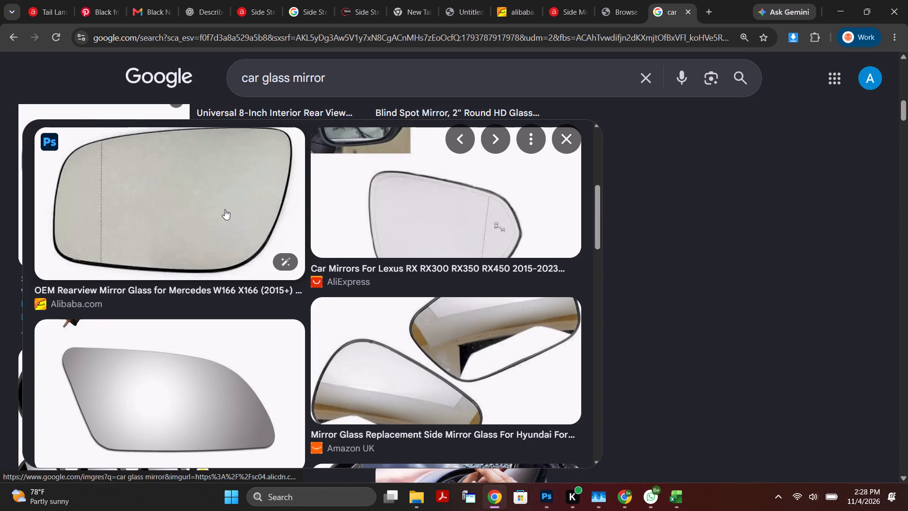
pyautogui.click(225, 209)
pyautogui.scroll(-5, 359, 321)
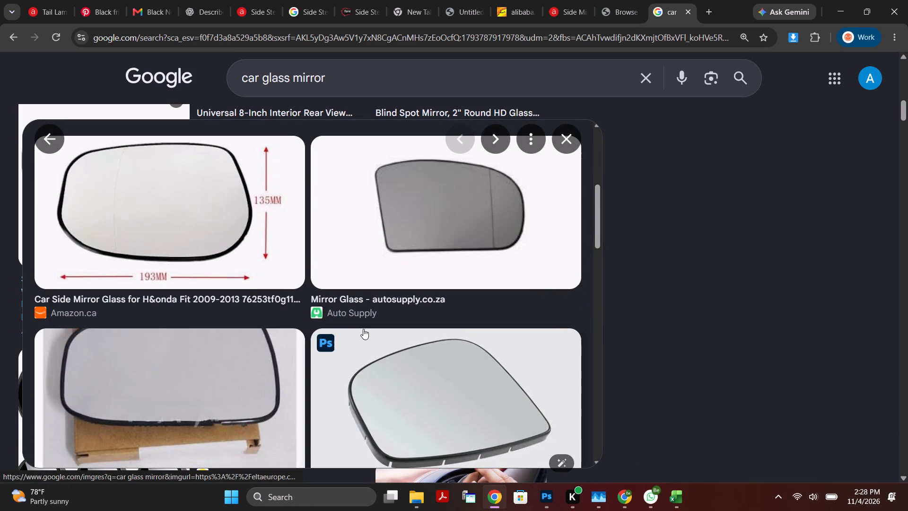
pyautogui.scroll(-2, 365, 329)
pyautogui.scroll(2, 366, 333)
pyautogui.scroll(-9, 366, 333)
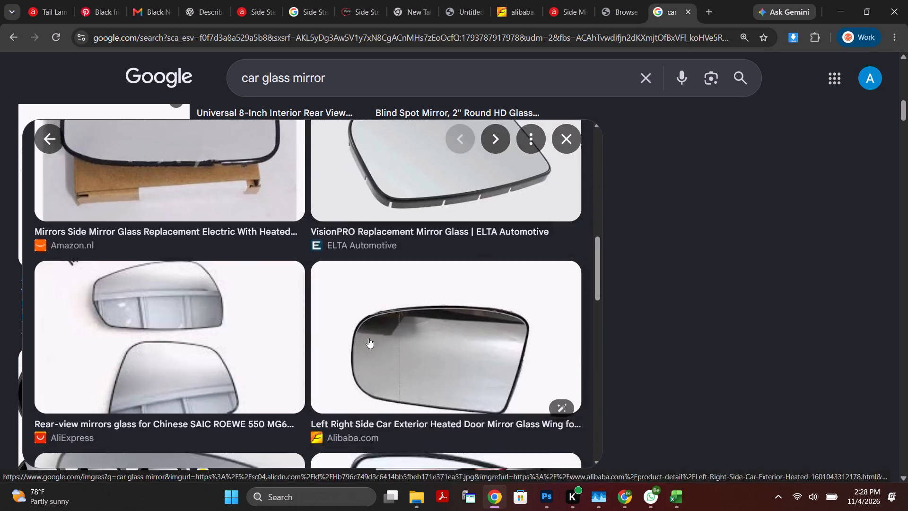
pyautogui.scroll(-5, 369, 339)
pyautogui.scroll(14, 370, 340)
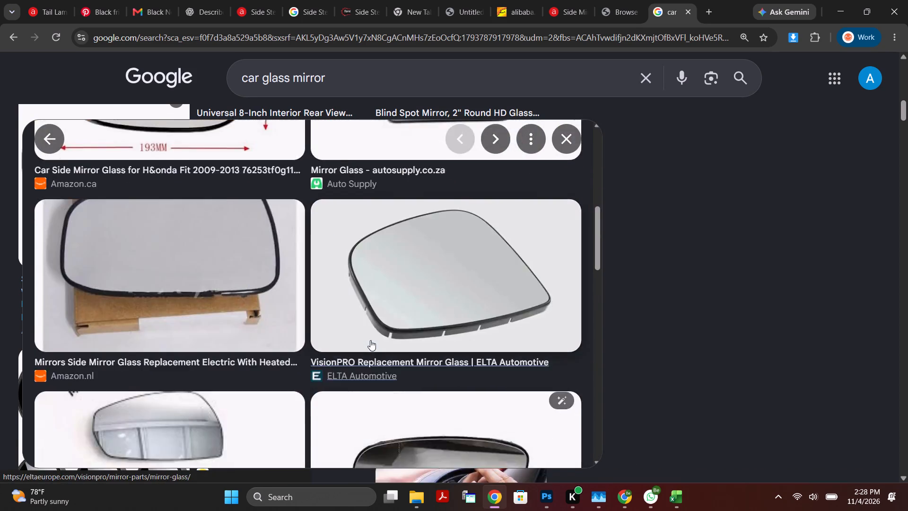
pyautogui.scroll(9, 370, 340)
# Open the Alibaba page for the Mercedes W166 X166 mirror glass and show its gallery photo with the dotted line.
pyautogui.click(326, 258)
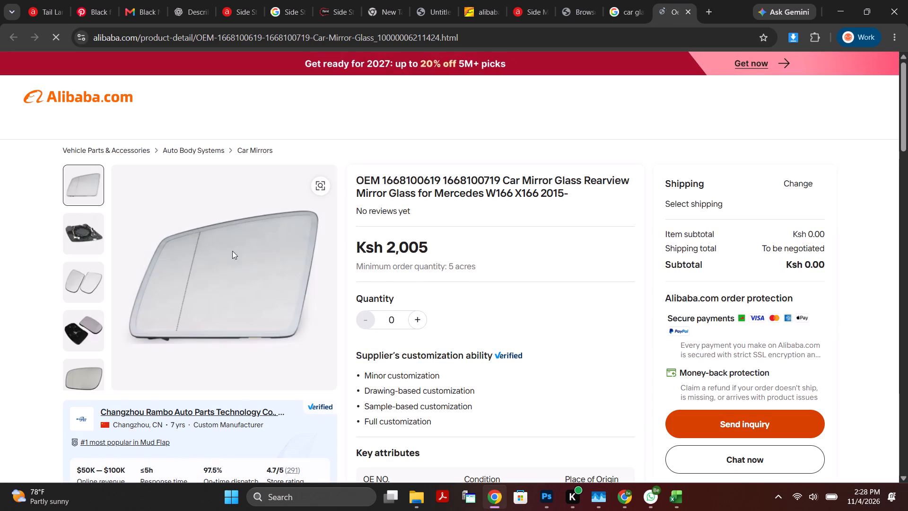
pyautogui.click(75, 380)
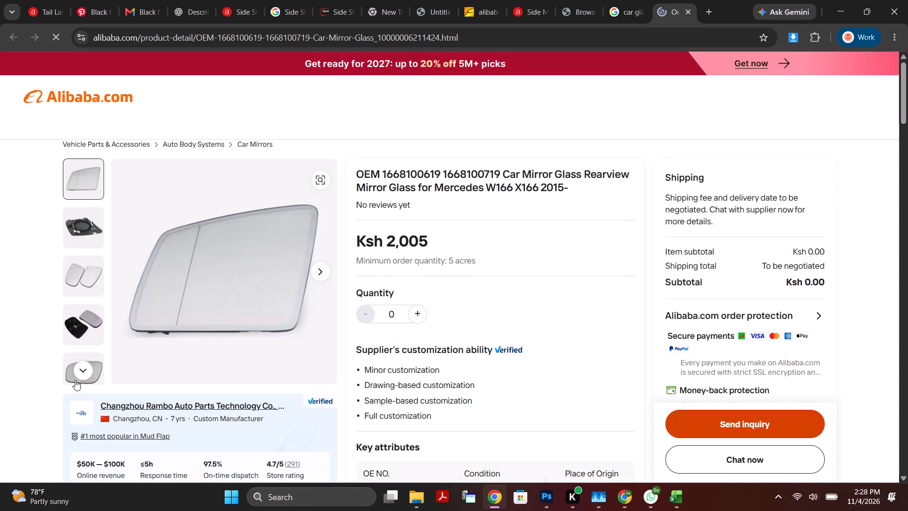
pyautogui.click(98, 374)
pyautogui.click(87, 371)
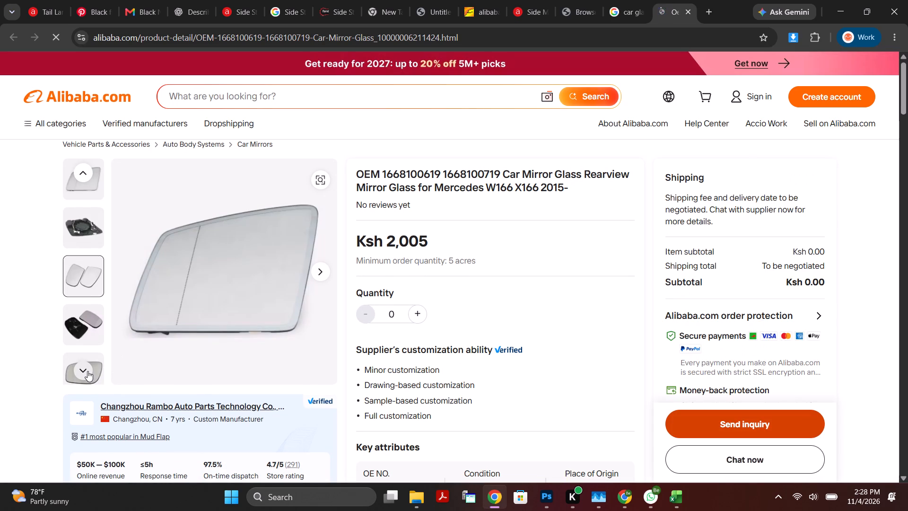
pyautogui.tripleClick(87, 370)
pyautogui.click(87, 370)
pyautogui.click(94, 311)
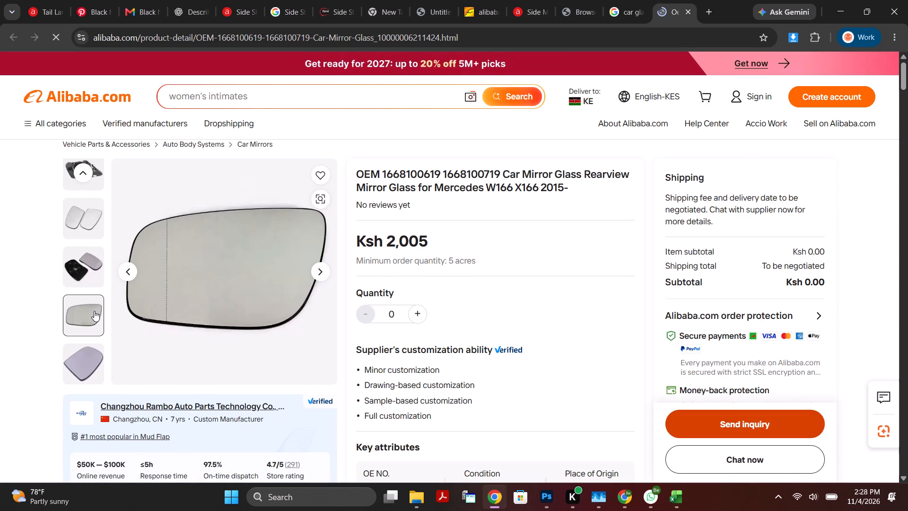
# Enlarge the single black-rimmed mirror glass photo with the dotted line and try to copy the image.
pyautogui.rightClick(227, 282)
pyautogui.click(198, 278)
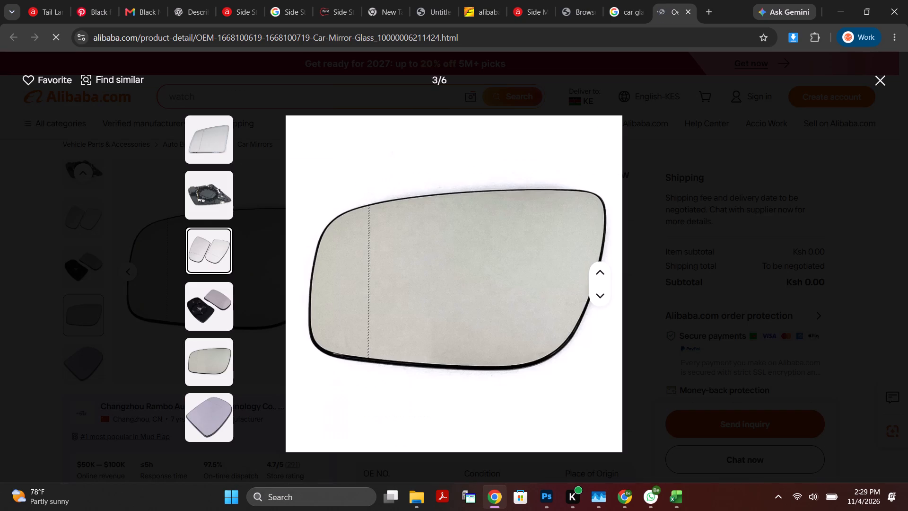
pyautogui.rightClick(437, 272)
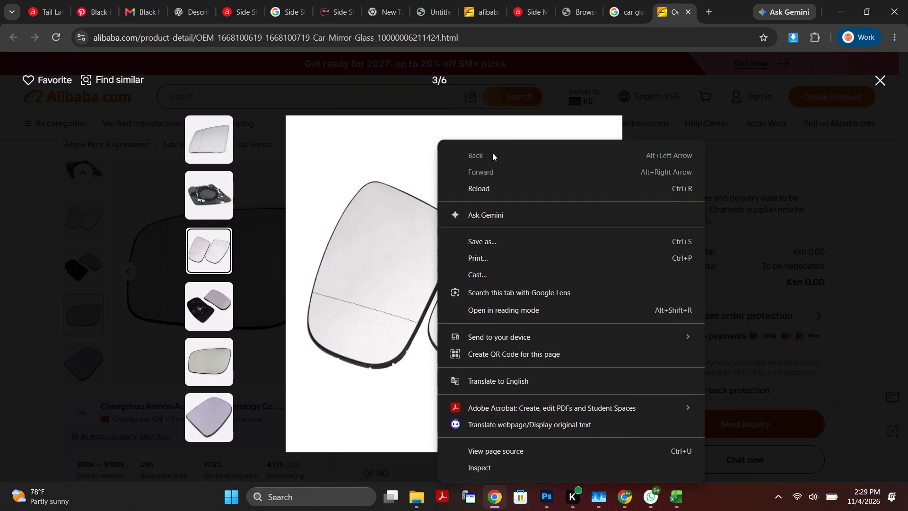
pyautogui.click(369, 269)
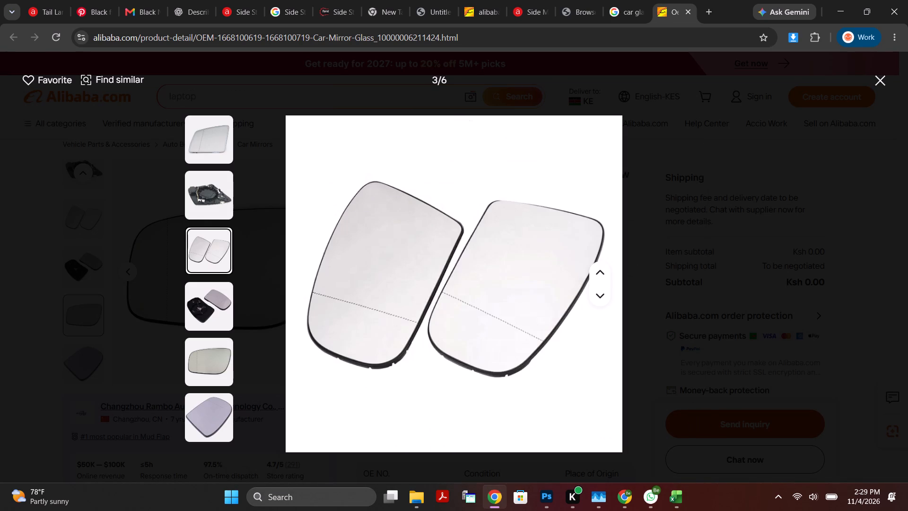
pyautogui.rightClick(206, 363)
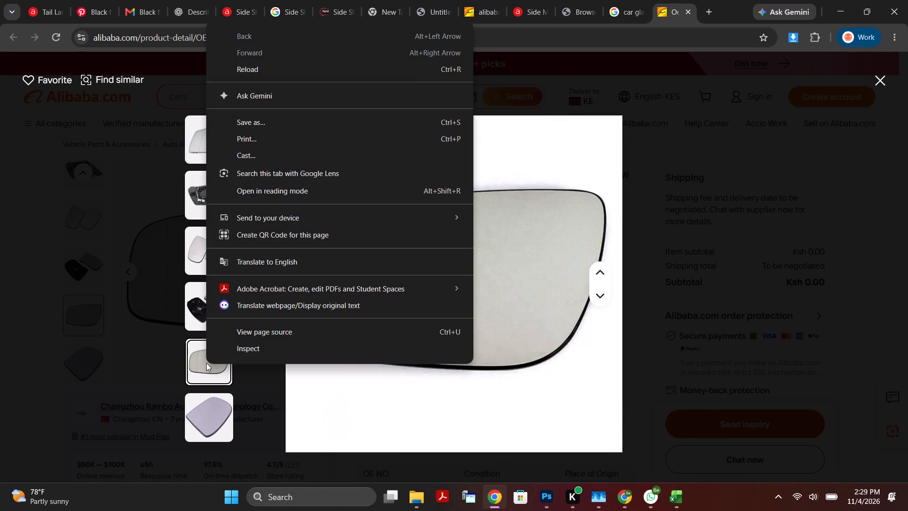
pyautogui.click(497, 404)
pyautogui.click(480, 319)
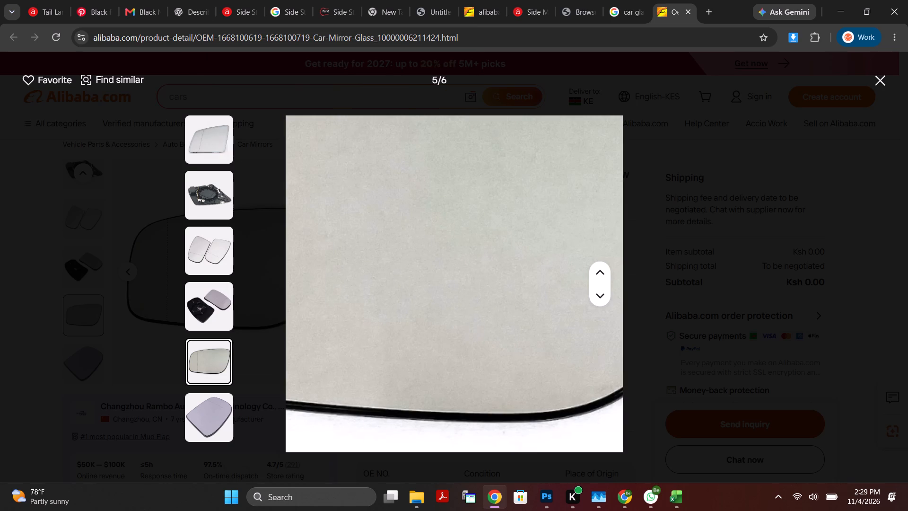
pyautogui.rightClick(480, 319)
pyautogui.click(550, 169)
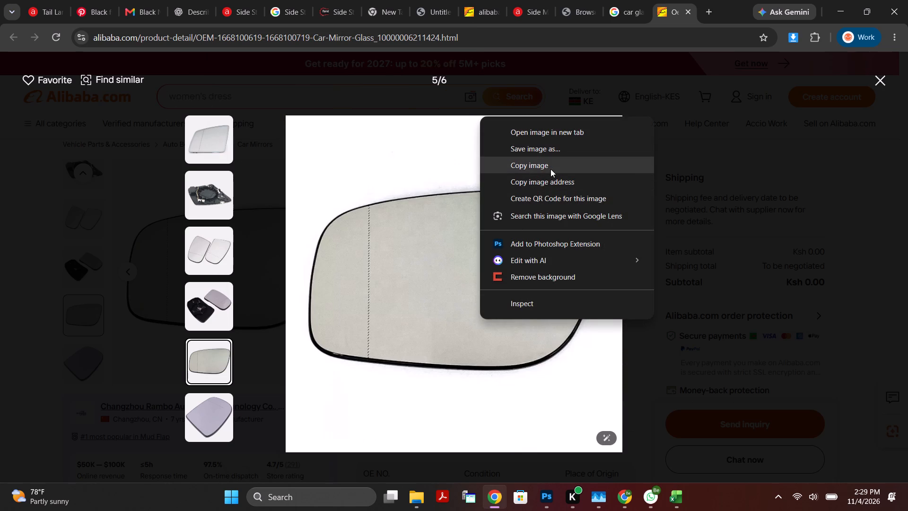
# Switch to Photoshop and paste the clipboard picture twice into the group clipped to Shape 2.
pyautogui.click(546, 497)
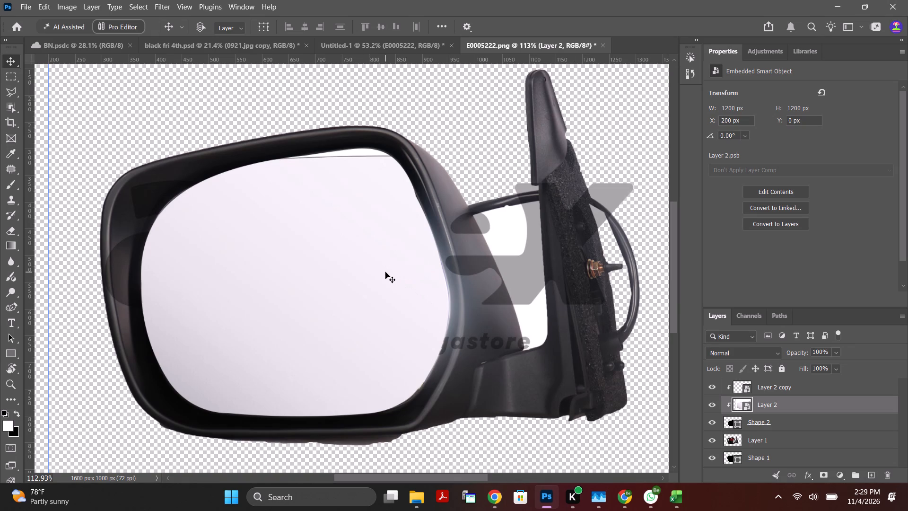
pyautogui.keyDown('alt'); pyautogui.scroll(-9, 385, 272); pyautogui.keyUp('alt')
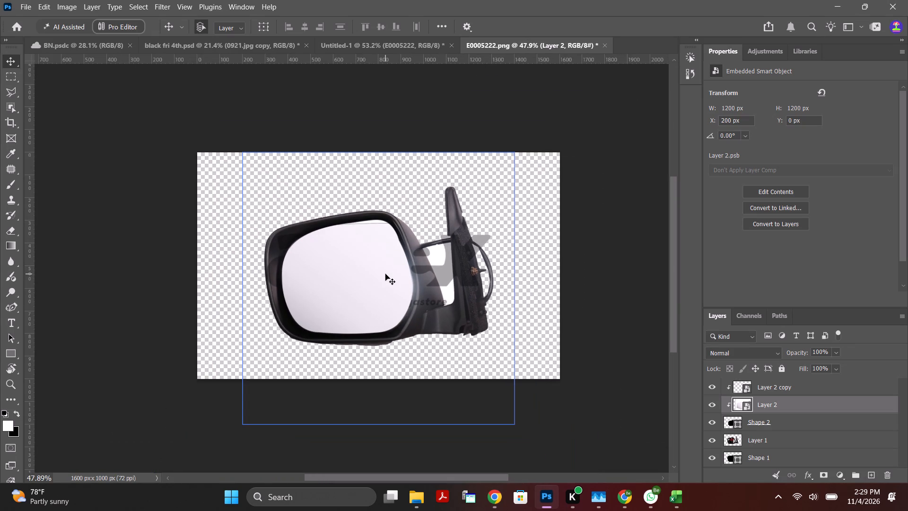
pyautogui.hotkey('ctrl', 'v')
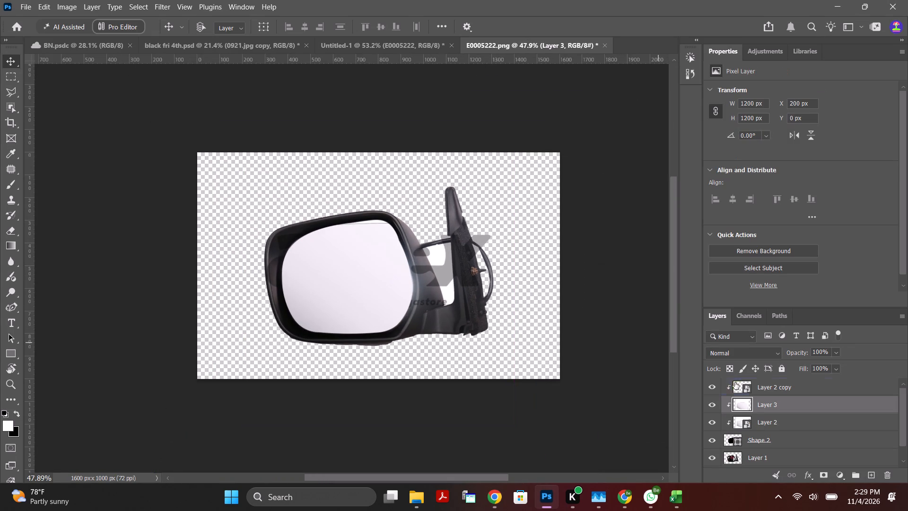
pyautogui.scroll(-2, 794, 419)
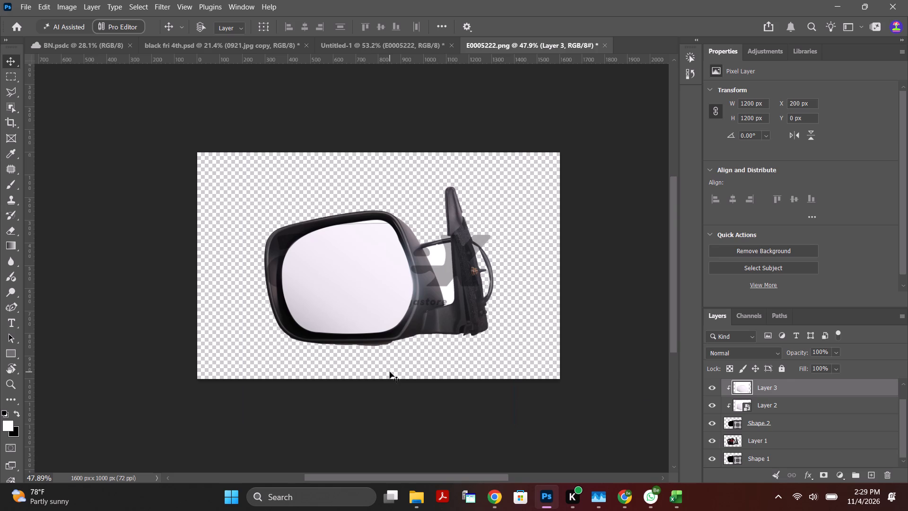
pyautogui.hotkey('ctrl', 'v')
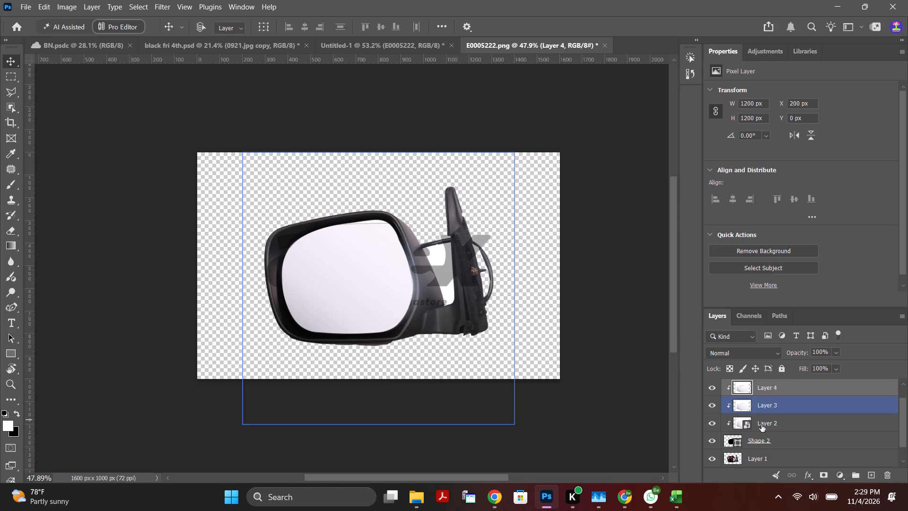
# Delete Layer 2, Layer 3, Layer 4 and Layer 2 copy, leaving Shape 2 as the top layer.
pyautogui.click(761, 425)
pyautogui.press('Delete')
pyautogui.click(766, 408)
pyautogui.press('Delete')
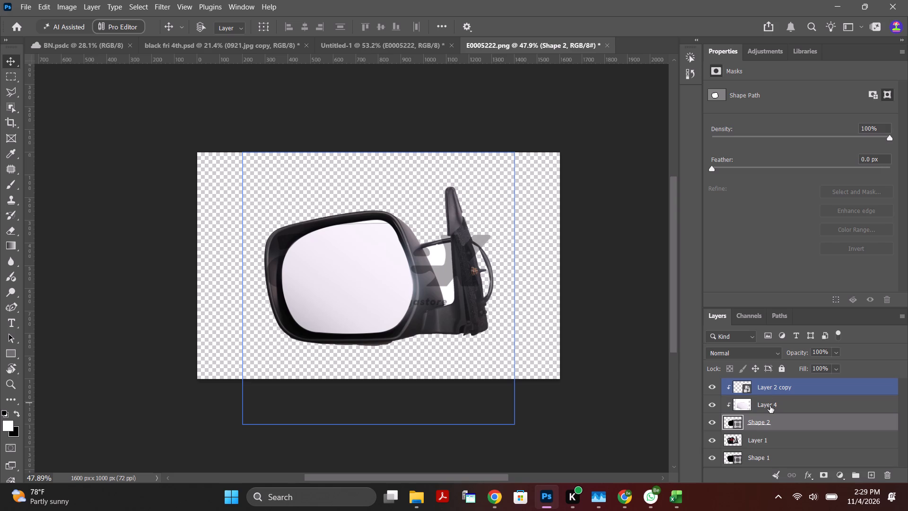
pyautogui.click(770, 406)
pyautogui.press('Delete')
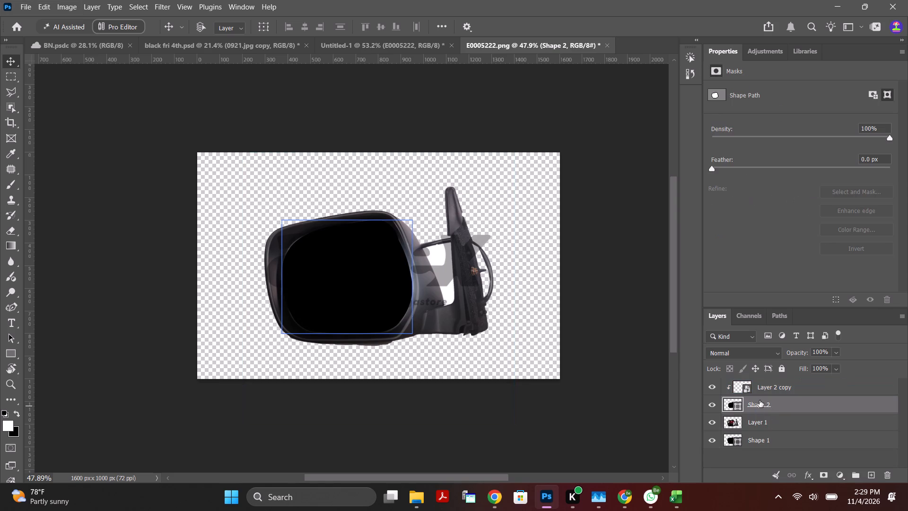
pyautogui.click(767, 389)
pyautogui.press('Delete')
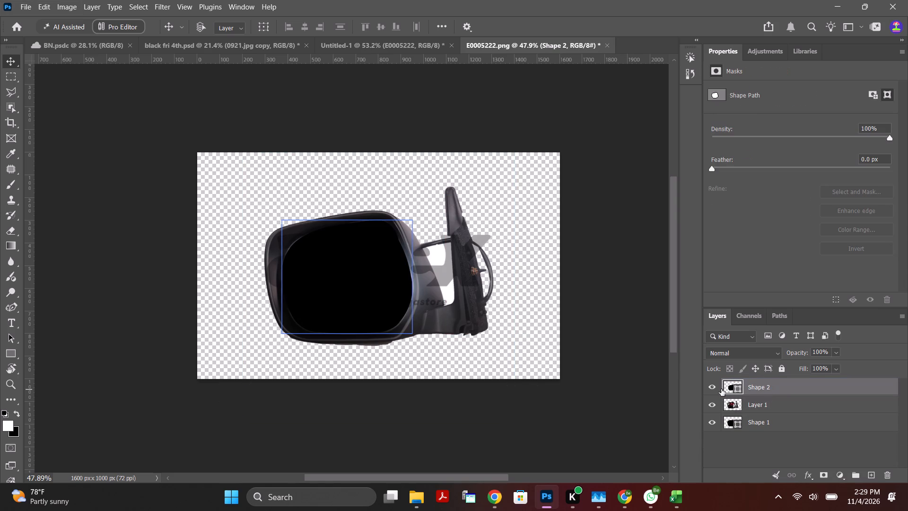
# Paste the mirror glass picture as a new layer above Shape 2 and place it at X 200, Y -96 px.
pyautogui.hotkey('ctrl', 'v')
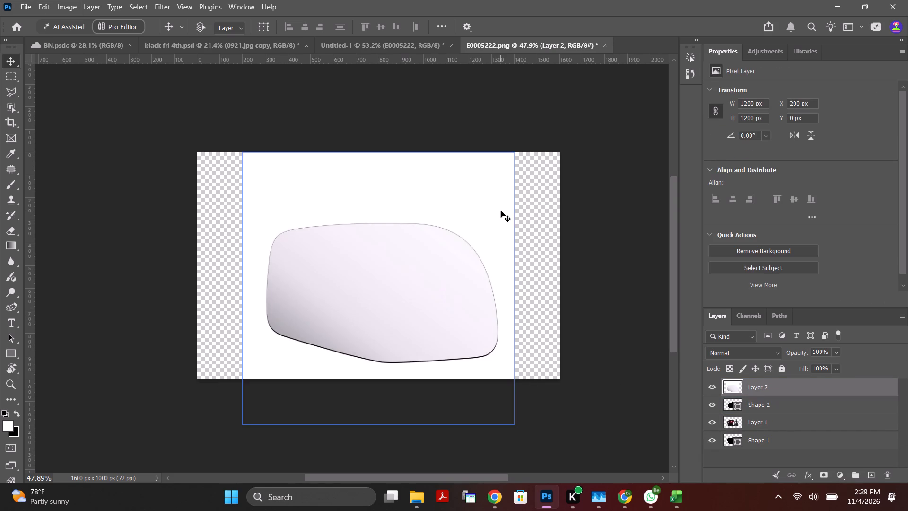
pyautogui.moveTo(501, 211); pyautogui.dragTo(426, 200)
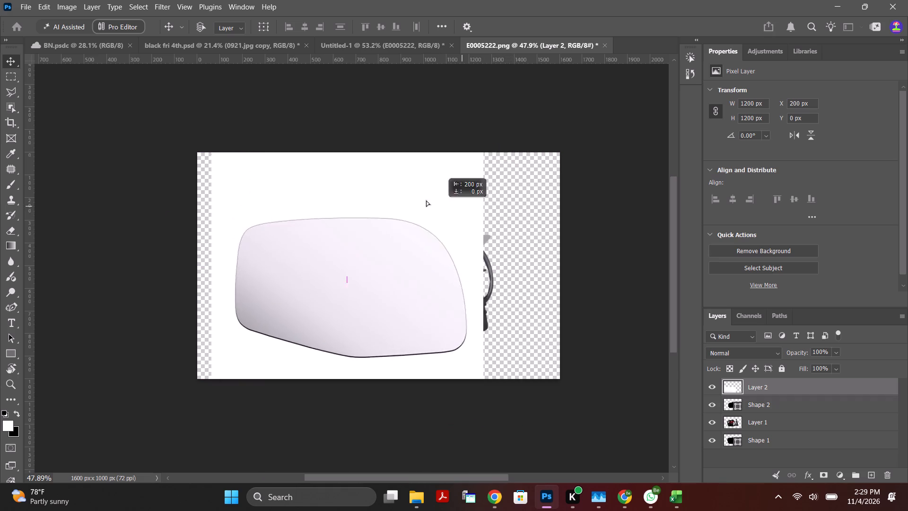
pyautogui.moveTo(426, 200); pyautogui.dragTo(500, 190)
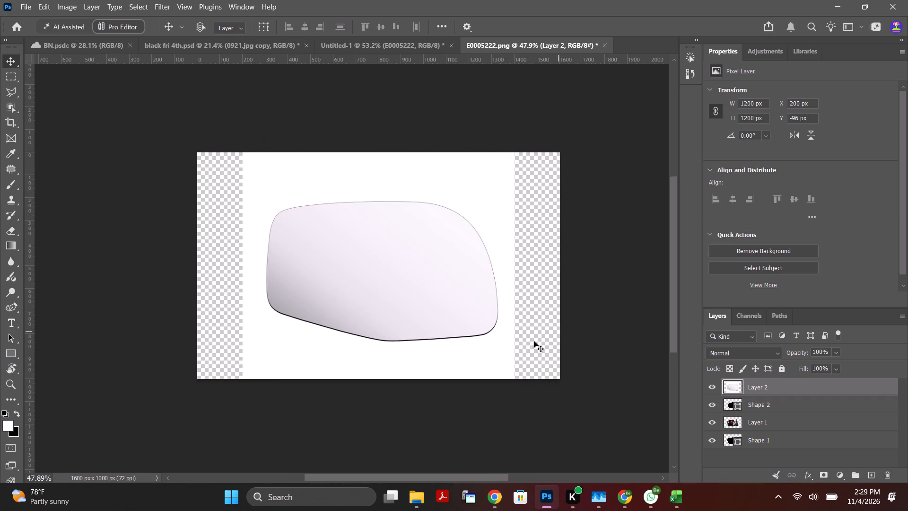
# Convert the pasted mirror glass layer, Layer 2, to a smart object.
pyautogui.rightClick(754, 390)
pyautogui.click(809, 295)
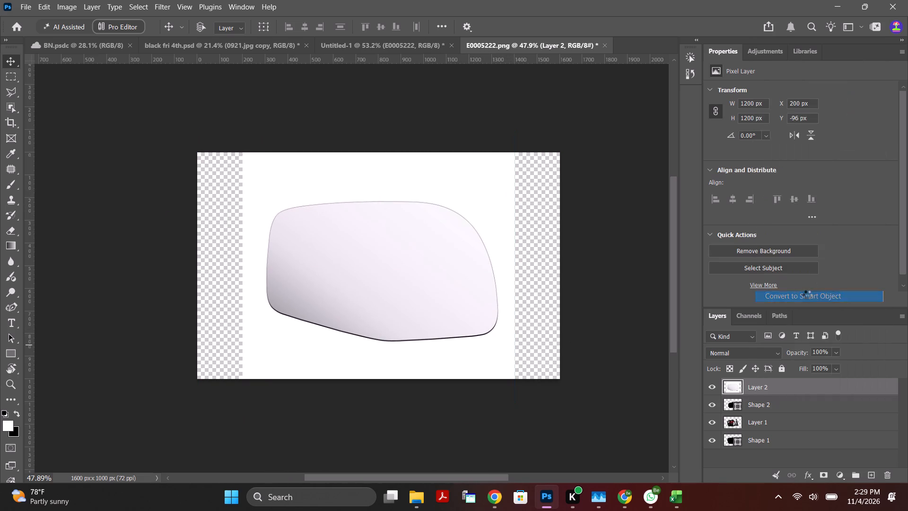
# Open and close the contents of smart object Layer 2, and delete that layer from E0005222.png.
pyautogui.doubleClick(739, 388)
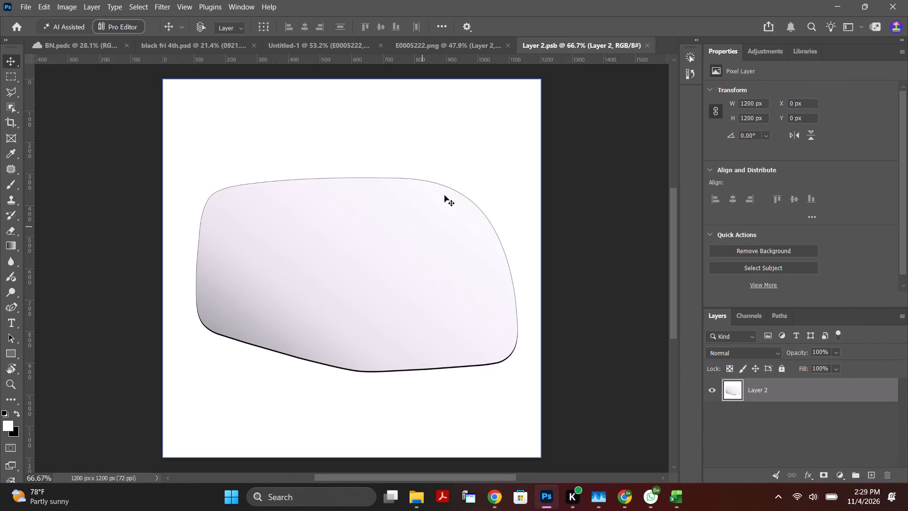
pyautogui.click(649, 44)
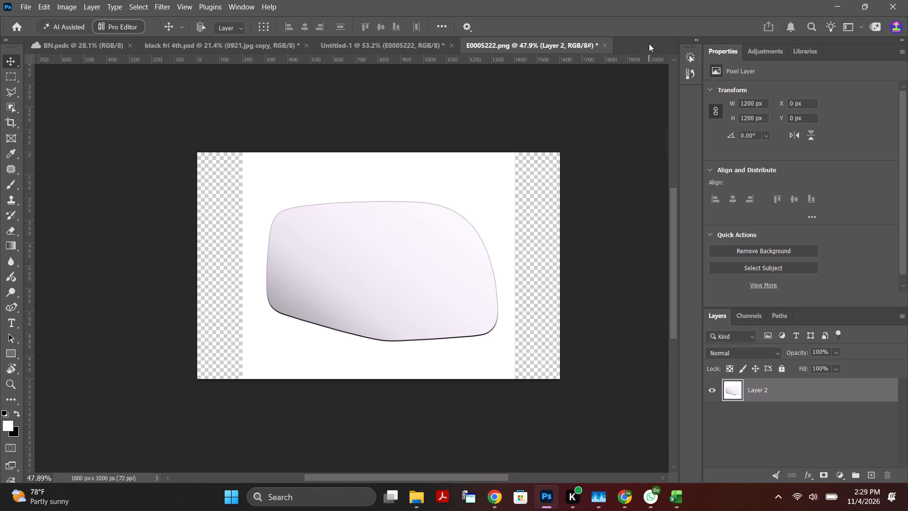
pyautogui.click(778, 387)
pyautogui.press('Delete')
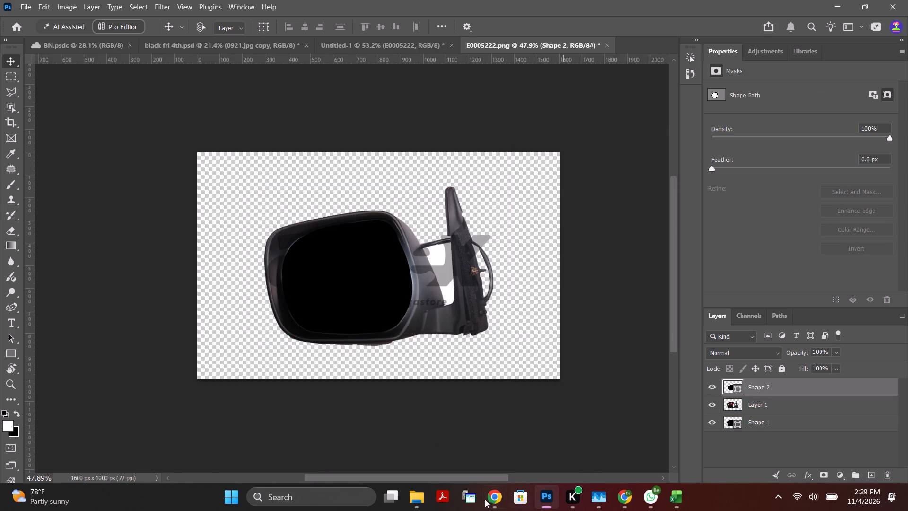
# Switch to Chrome and save the mirror glass product picture to Downloads as PNG file rtfg.
pyautogui.click(490, 499)
pyautogui.rightClick(469, 283)
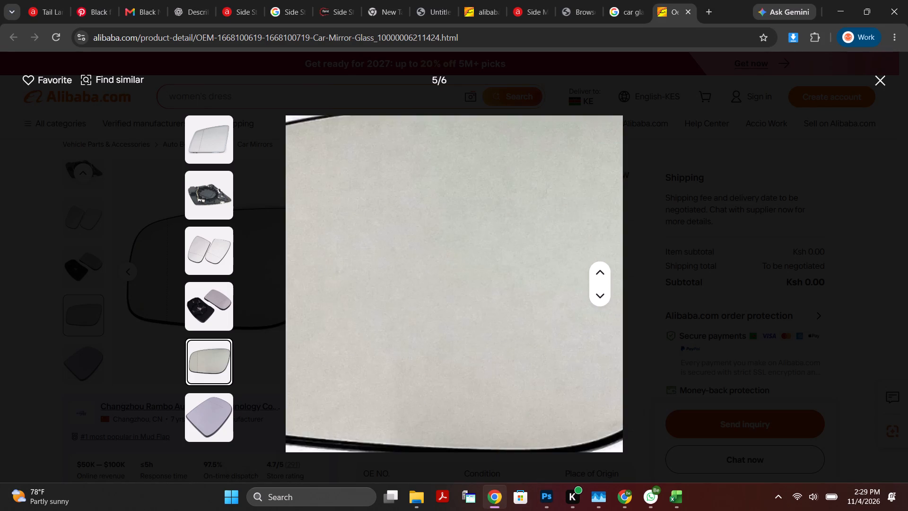
pyautogui.click(547, 111)
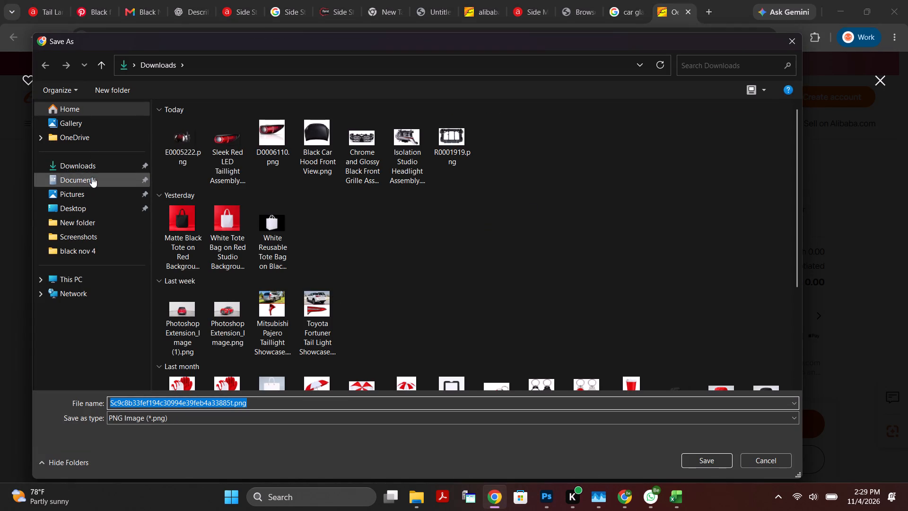
pyautogui.click(94, 169)
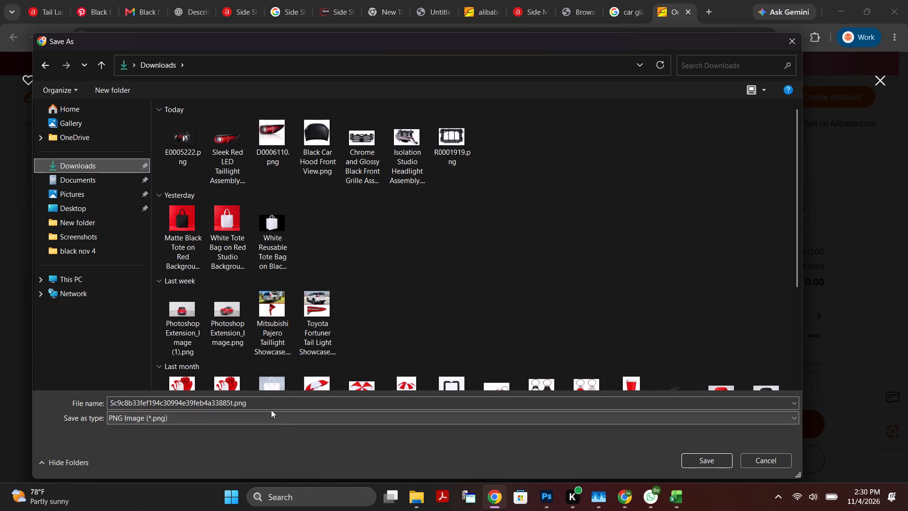
pyautogui.click(271, 405)
pyautogui.press('r')
pyautogui.write('tfg')
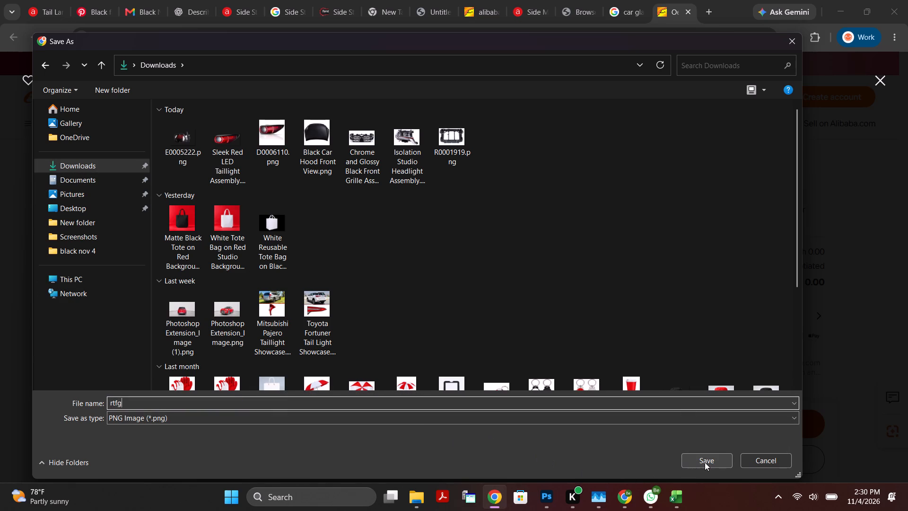
pyautogui.click(705, 462)
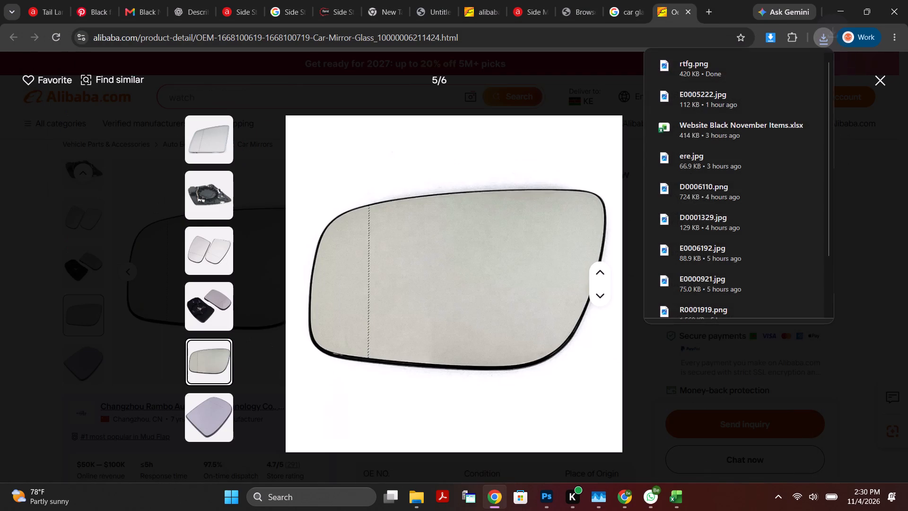
# Place rtfg.png from the Downloads folder into E0005222.png above Shape 2, scaled to about 131% at about X 295, Y 13 px.
pyautogui.click(783, 66)
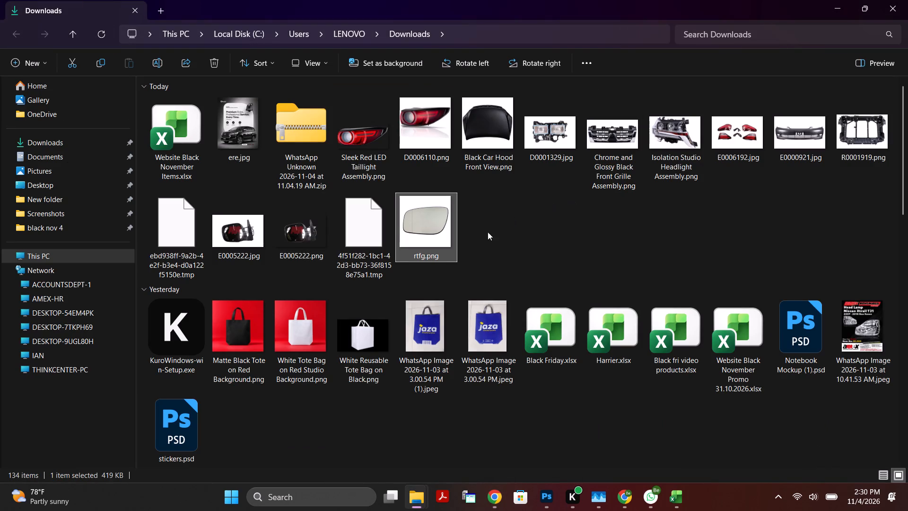
pyautogui.moveTo(425, 216); pyautogui.dragTo(538, 480)
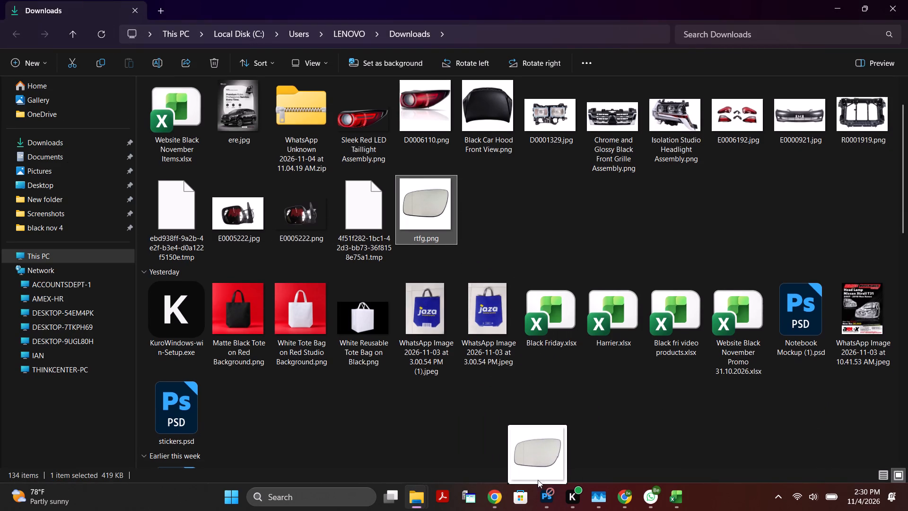
pyautogui.moveTo(538, 480); pyautogui.dragTo(302, 211)
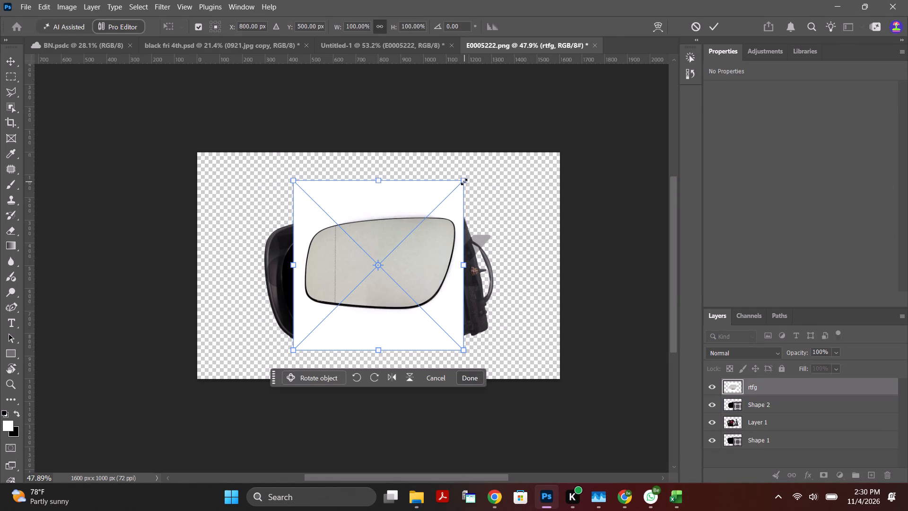
pyautogui.moveTo(464, 182); pyautogui.dragTo(494, 159)
pyautogui.click(452, 180)
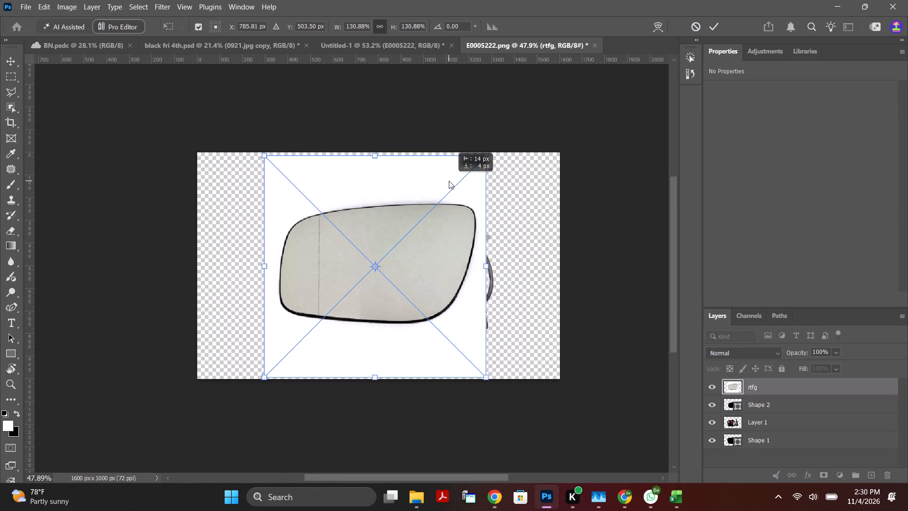
pyautogui.click(716, 23)
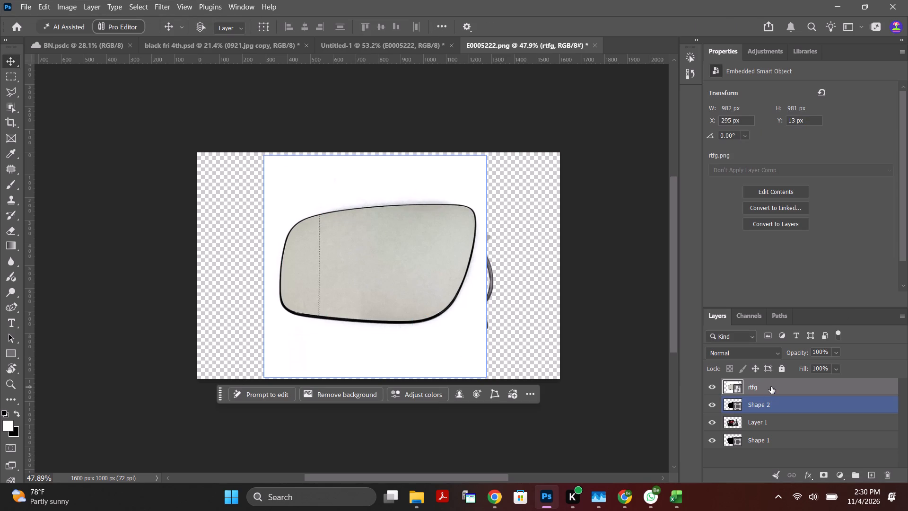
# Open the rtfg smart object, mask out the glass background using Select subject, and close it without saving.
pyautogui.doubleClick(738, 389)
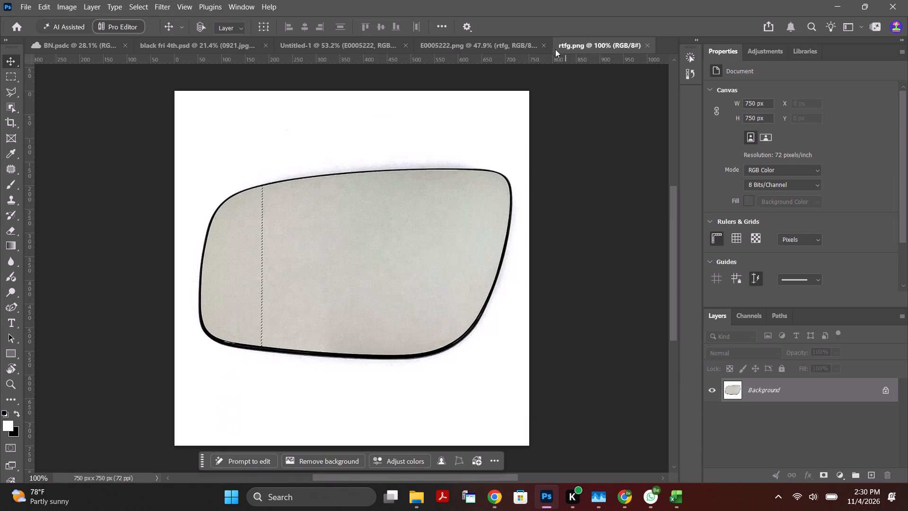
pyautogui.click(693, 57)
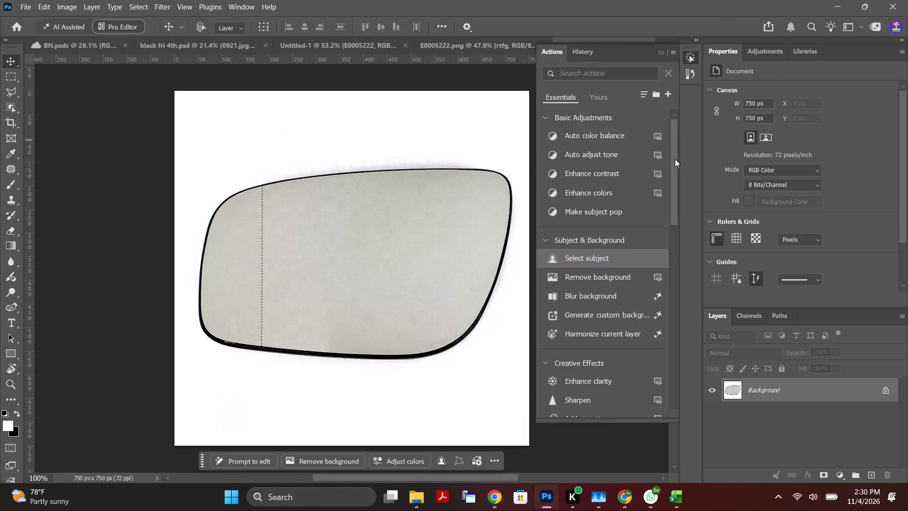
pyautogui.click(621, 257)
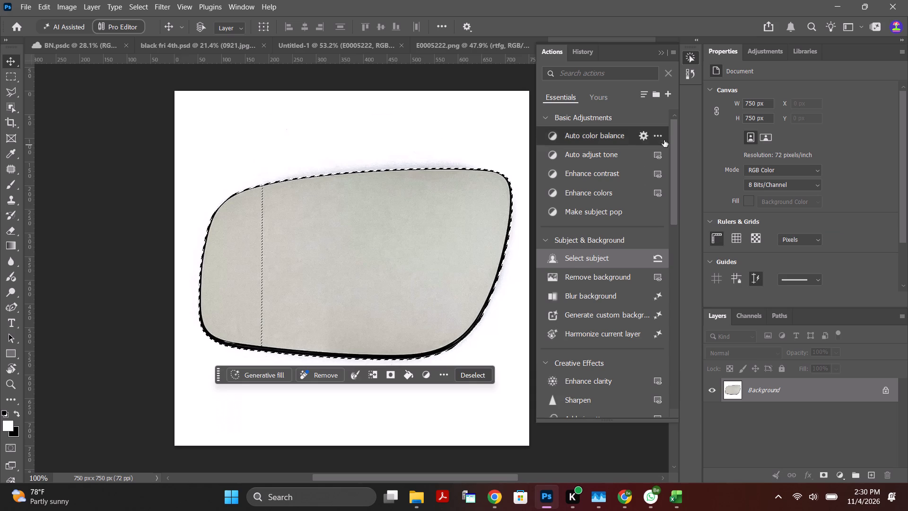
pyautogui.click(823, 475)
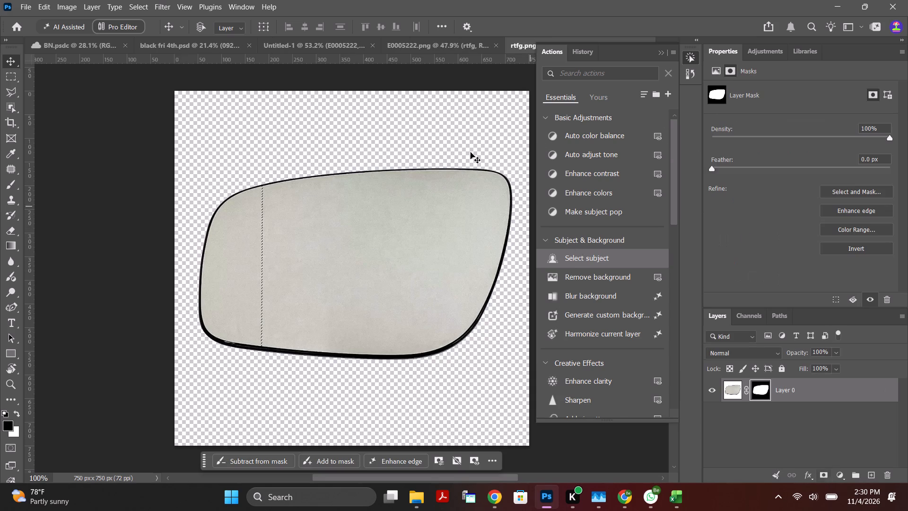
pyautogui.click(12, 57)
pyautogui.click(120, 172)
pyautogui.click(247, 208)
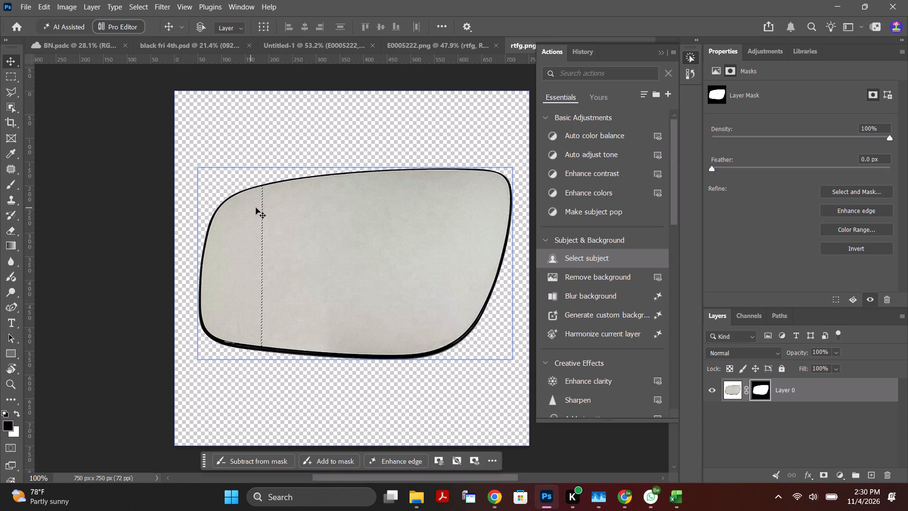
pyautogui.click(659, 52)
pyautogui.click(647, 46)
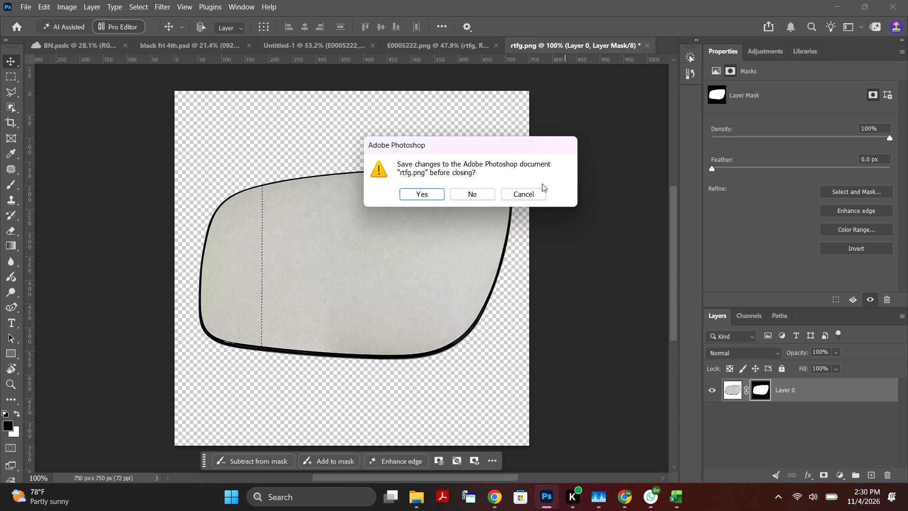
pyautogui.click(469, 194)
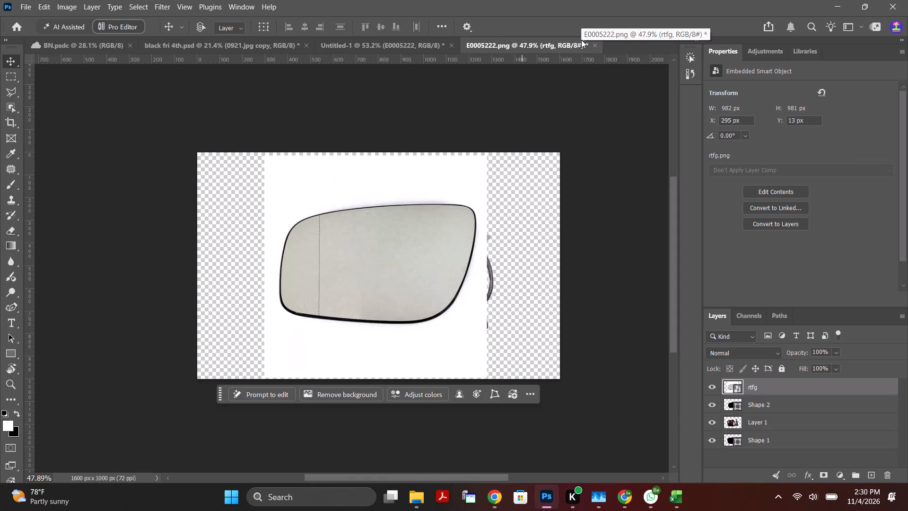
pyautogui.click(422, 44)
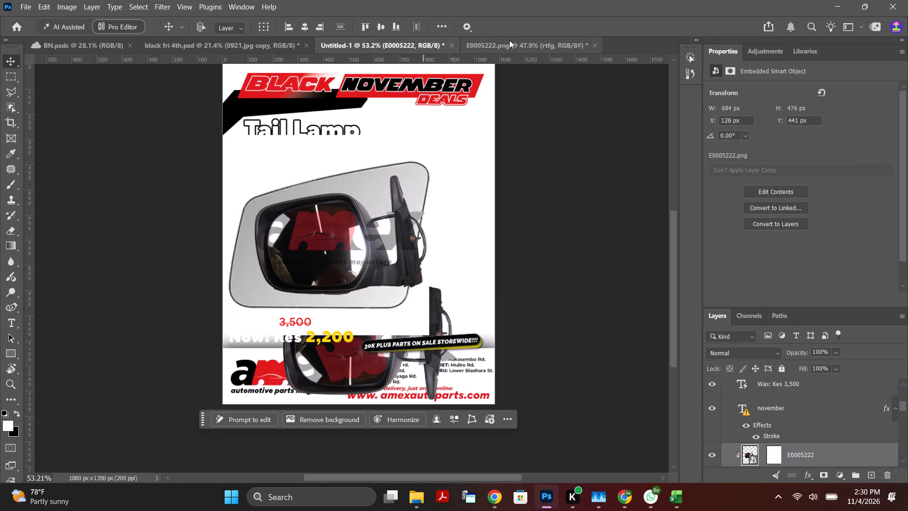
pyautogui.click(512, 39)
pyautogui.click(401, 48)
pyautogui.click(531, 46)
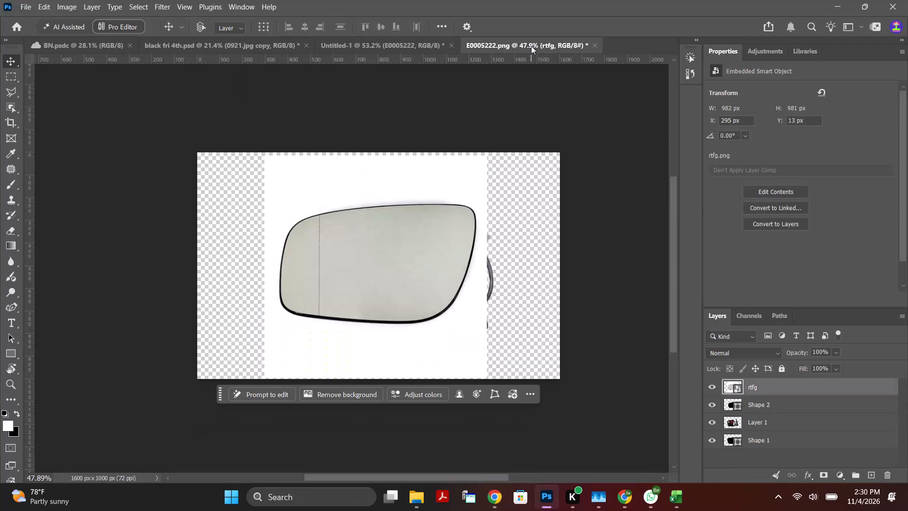
# Clip the rtfg layer to Shape 2 and move its centre to about X 568, Y 590 px, hiding the dotted line.
pyautogui.keyDown('alt'); pyautogui.click(757, 396); pyautogui.keyUp('alt')
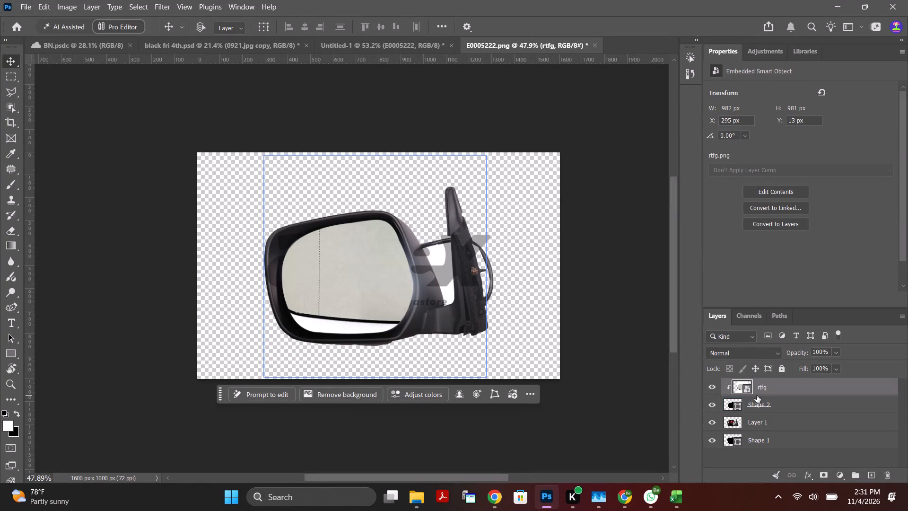
pyautogui.moveTo(355, 262); pyautogui.dragTo(354, 274)
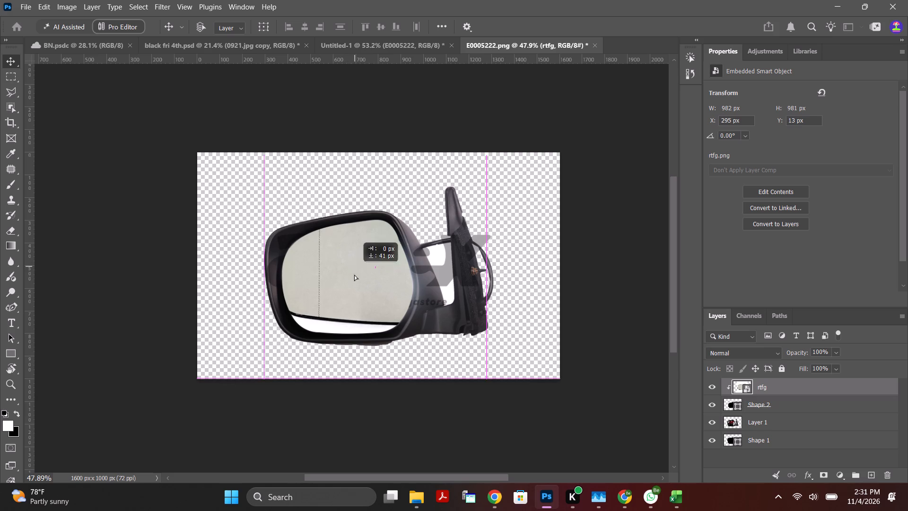
pyautogui.moveTo(354, 274); pyautogui.dragTo(331, 277)
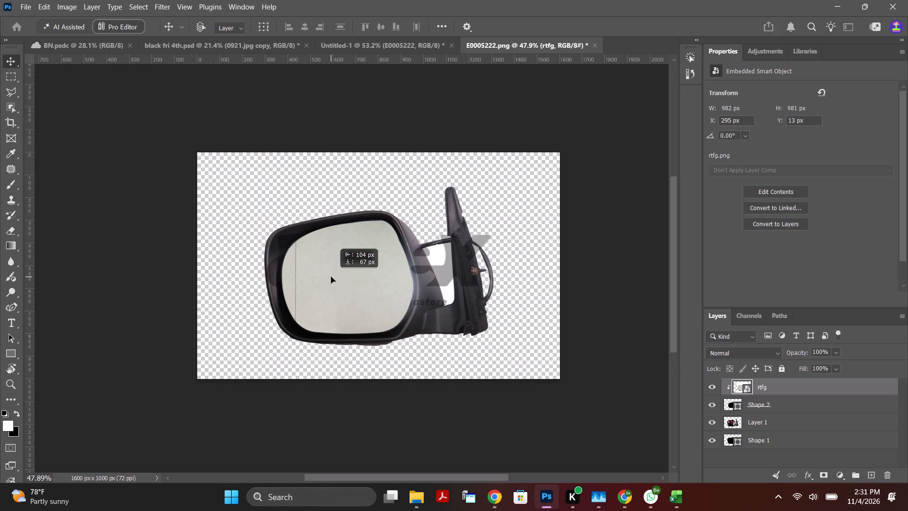
pyautogui.moveTo(331, 277); pyautogui.dragTo(323, 276)
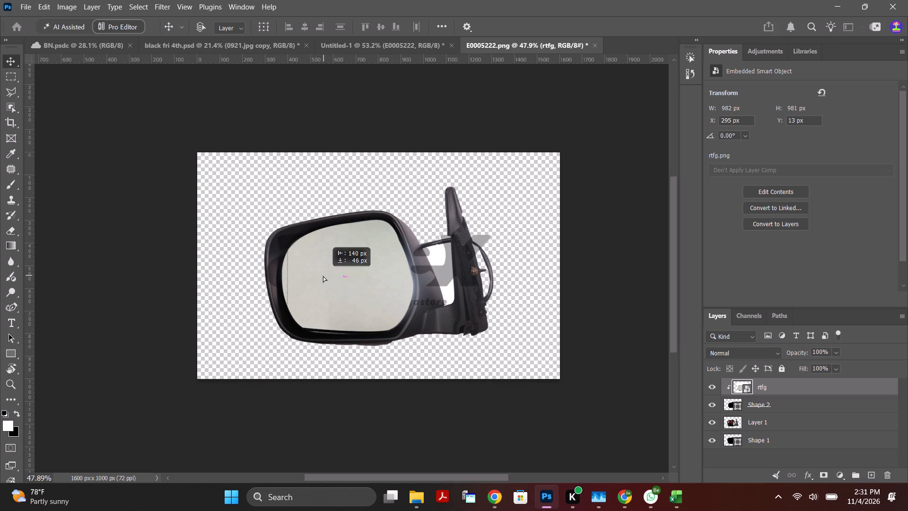
pyautogui.moveTo(323, 276); pyautogui.dragTo(322, 277)
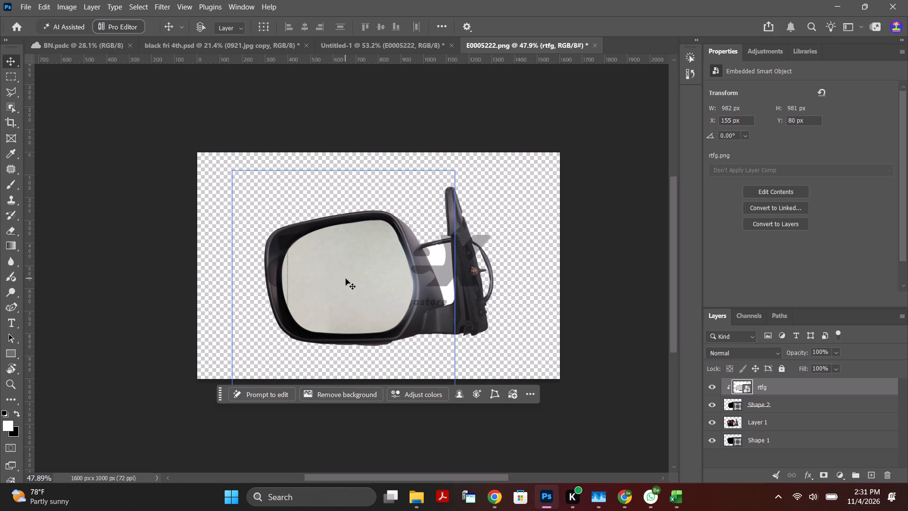
pyautogui.moveTo(346, 279); pyautogui.dragTo(328, 283)
# Enlarge the rtfg glass picture to about 144.5% around its centre so it fills the mirror opening.
pyautogui.hotkey('ctrl', 't')
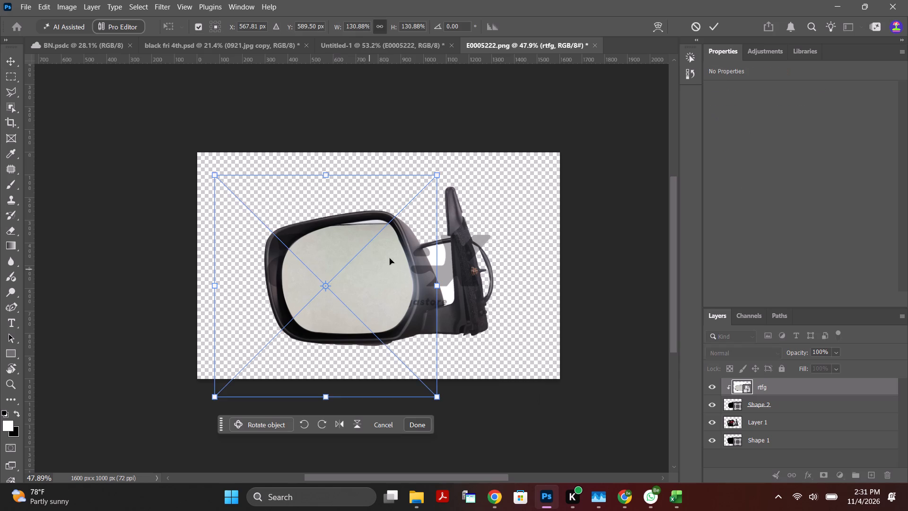
pyautogui.moveTo(438, 174); pyautogui.dragTo(447, 167)
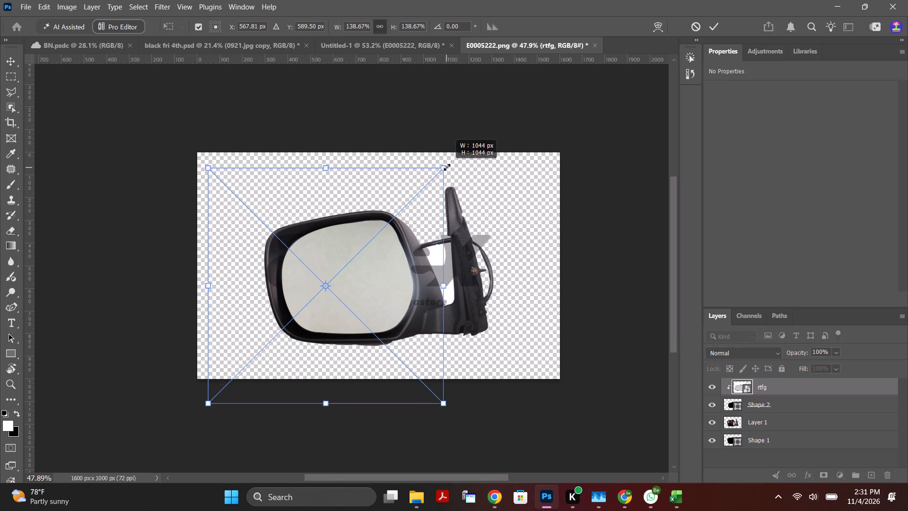
pyautogui.moveTo(447, 167); pyautogui.dragTo(451, 163)
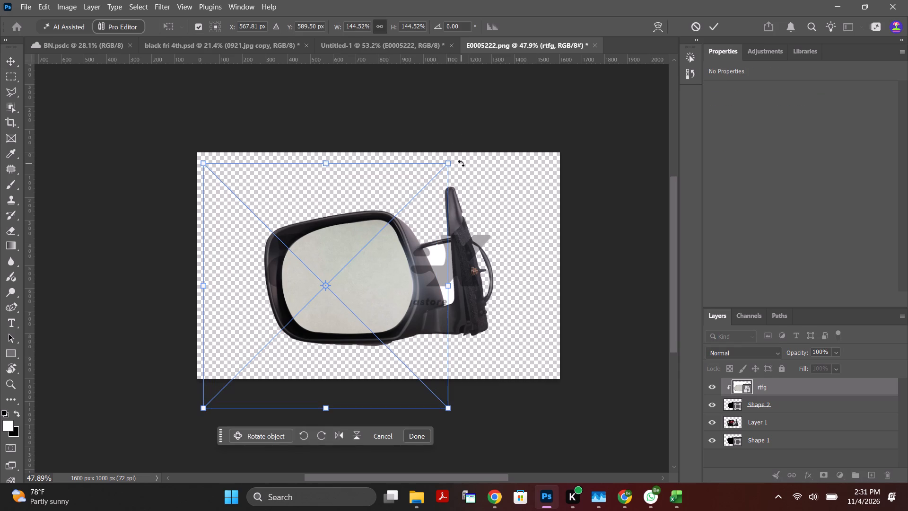
pyautogui.click(9, 63)
pyautogui.click(123, 136)
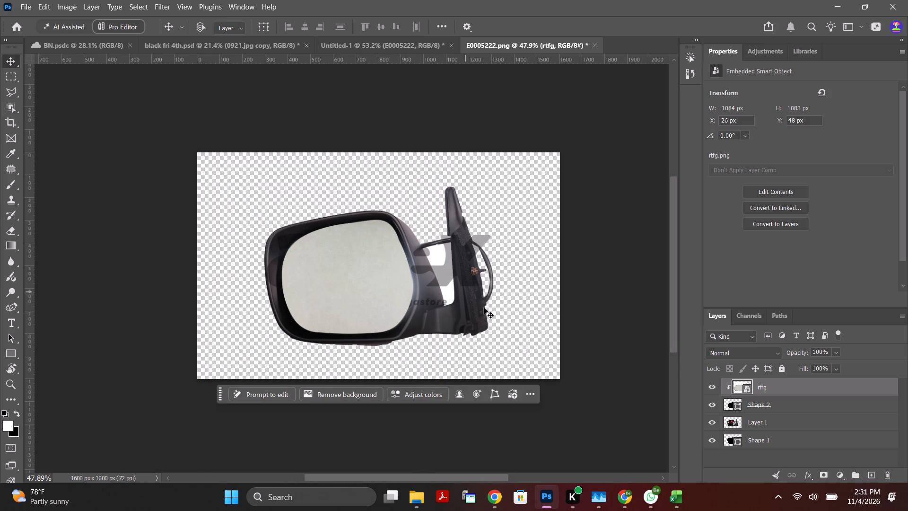
# Merge the rtfg, Shape 2, Layer 1 and Shape 1 layers into a single layer.
pyautogui.keyDown('alt'); pyautogui.scroll(-6, 479, 298); pyautogui.keyUp('alt')
pyautogui.keyDown('alt'); pyautogui.scroll(9, 554, 315); pyautogui.keyUp('alt')
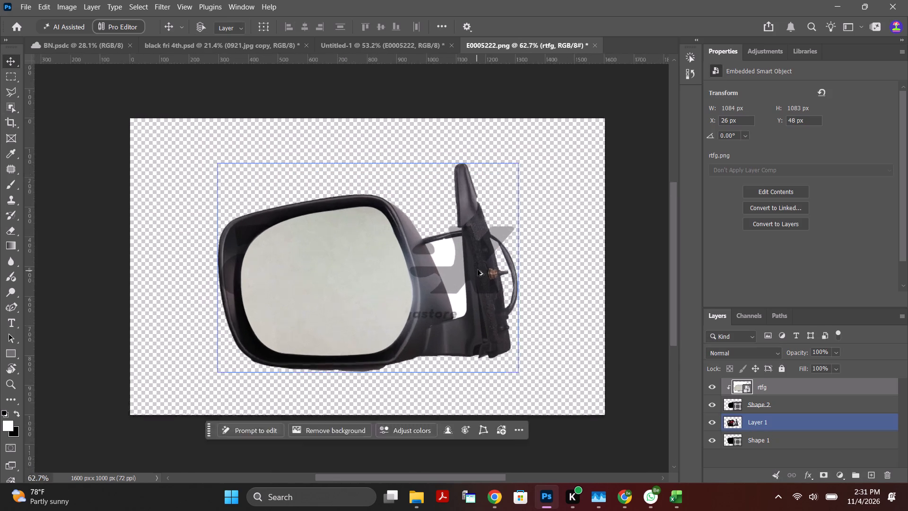
pyautogui.keyDown('alt'); pyautogui.scroll(2, 376, 291); pyautogui.keyUp('alt')
pyautogui.keyDown('alt'); pyautogui.scroll(-7, 380, 282); pyautogui.keyUp('alt')
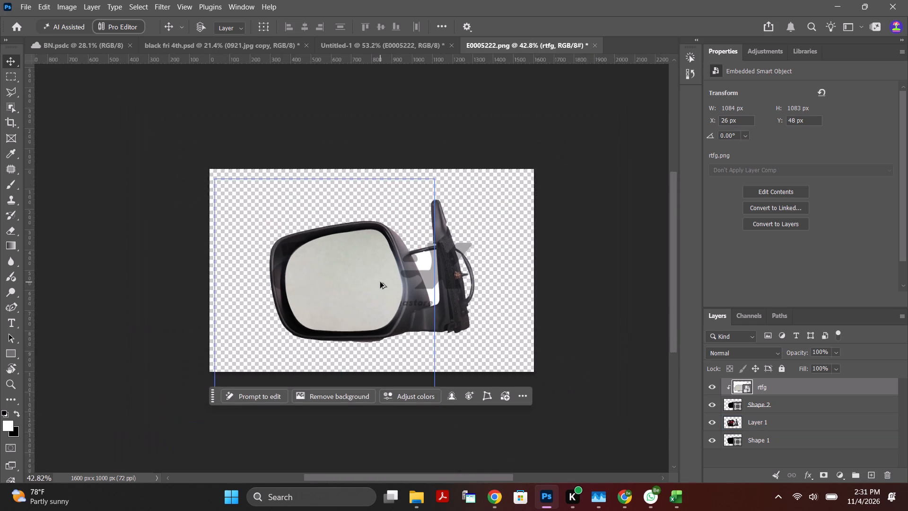
pyautogui.click(785, 440)
pyautogui.keyDown('shift'); pyautogui.click(797, 388); pyautogui.keyUp('shift')
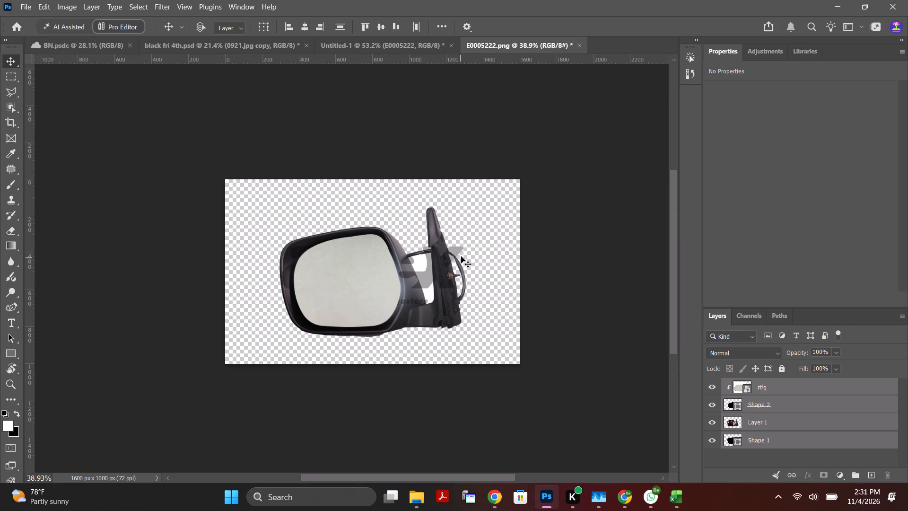
pyautogui.rightClick(797, 390)
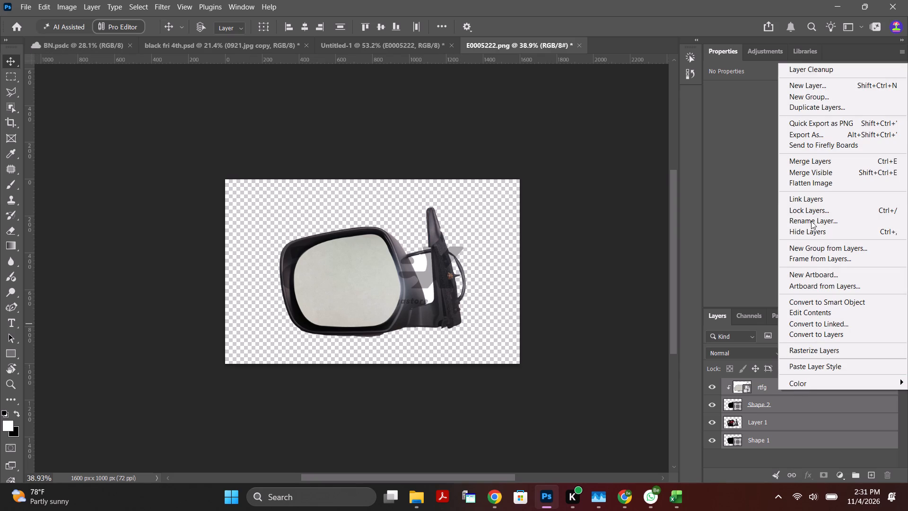
pyautogui.click(823, 162)
pyautogui.click(761, 436)
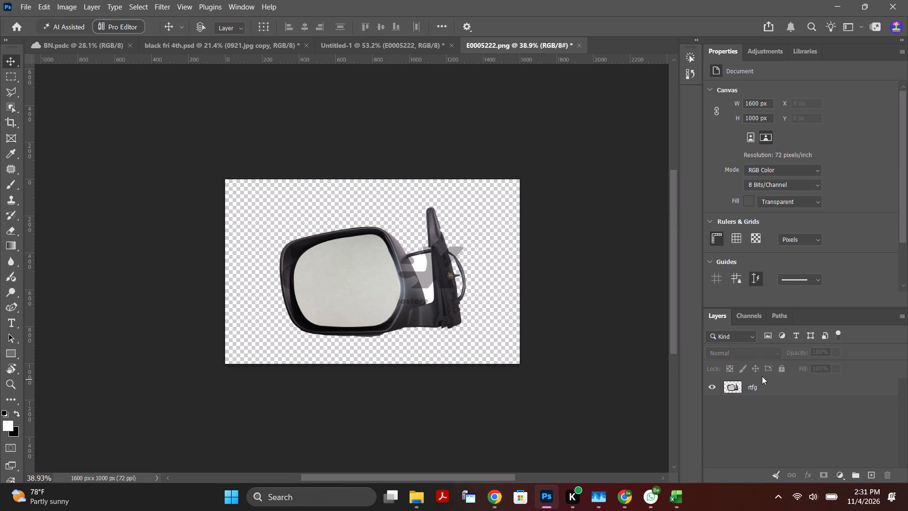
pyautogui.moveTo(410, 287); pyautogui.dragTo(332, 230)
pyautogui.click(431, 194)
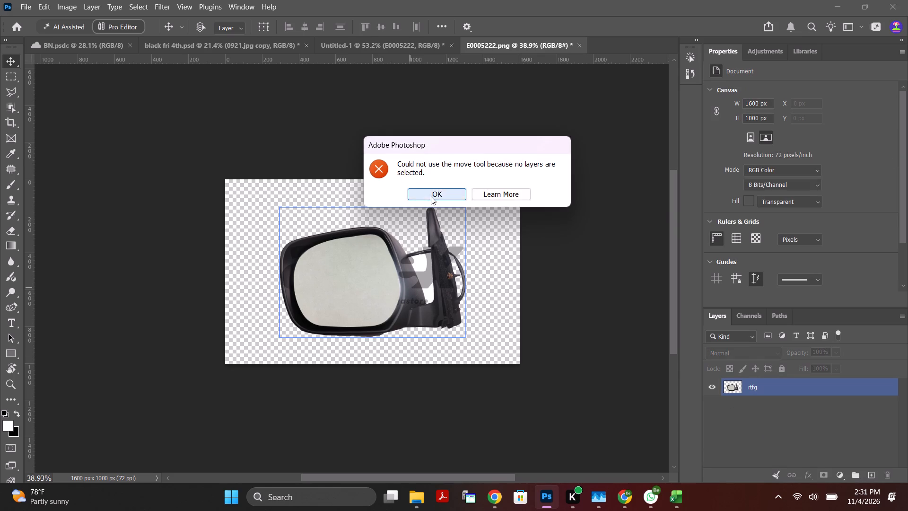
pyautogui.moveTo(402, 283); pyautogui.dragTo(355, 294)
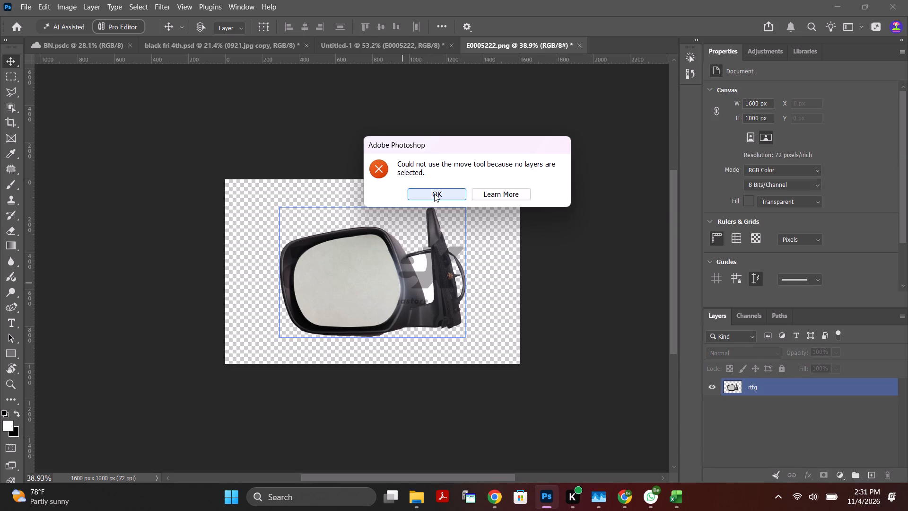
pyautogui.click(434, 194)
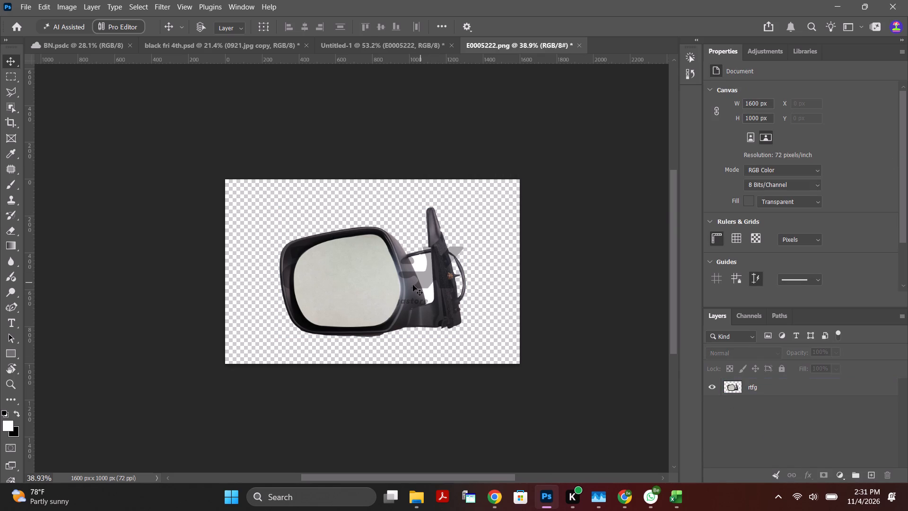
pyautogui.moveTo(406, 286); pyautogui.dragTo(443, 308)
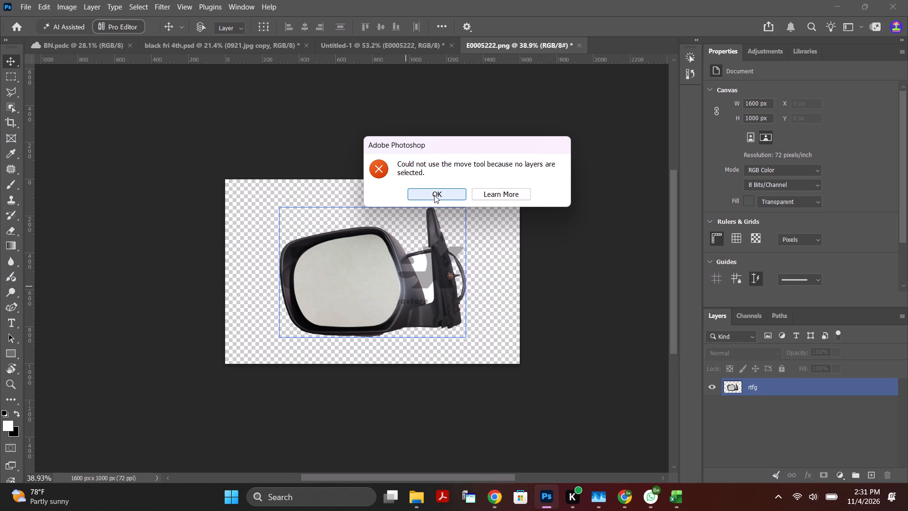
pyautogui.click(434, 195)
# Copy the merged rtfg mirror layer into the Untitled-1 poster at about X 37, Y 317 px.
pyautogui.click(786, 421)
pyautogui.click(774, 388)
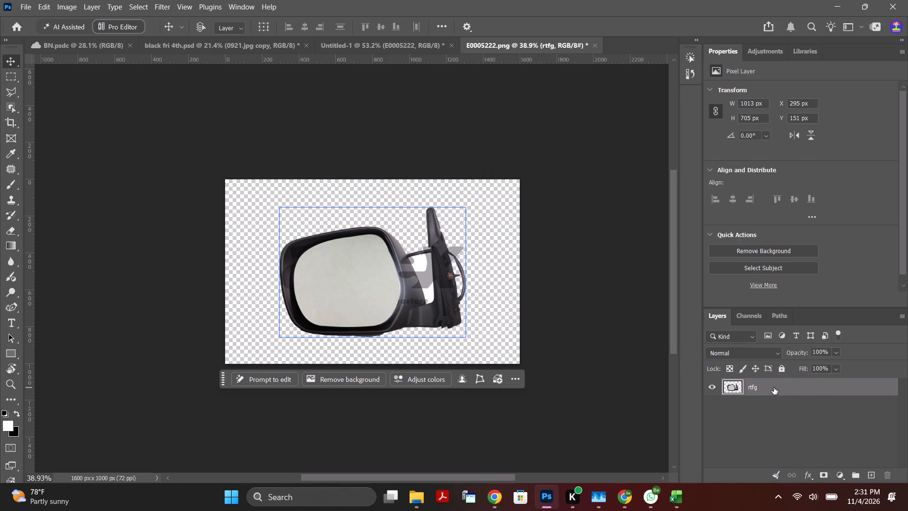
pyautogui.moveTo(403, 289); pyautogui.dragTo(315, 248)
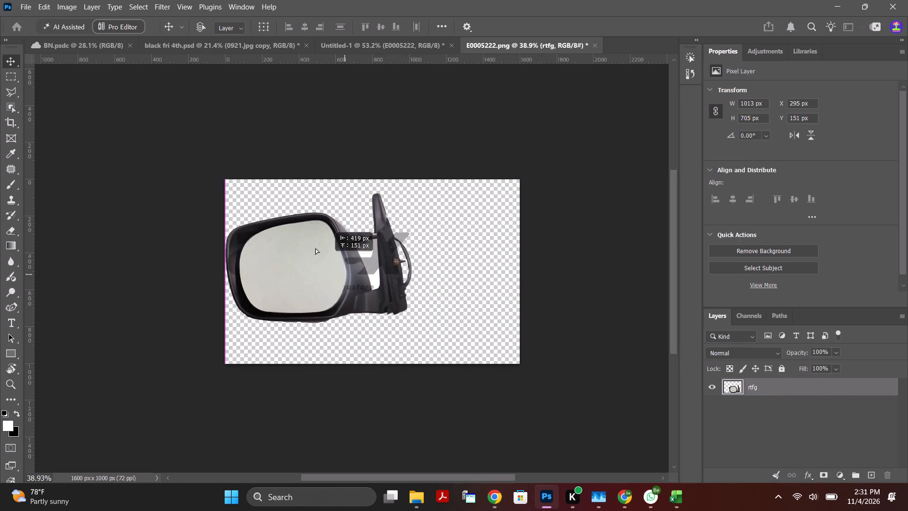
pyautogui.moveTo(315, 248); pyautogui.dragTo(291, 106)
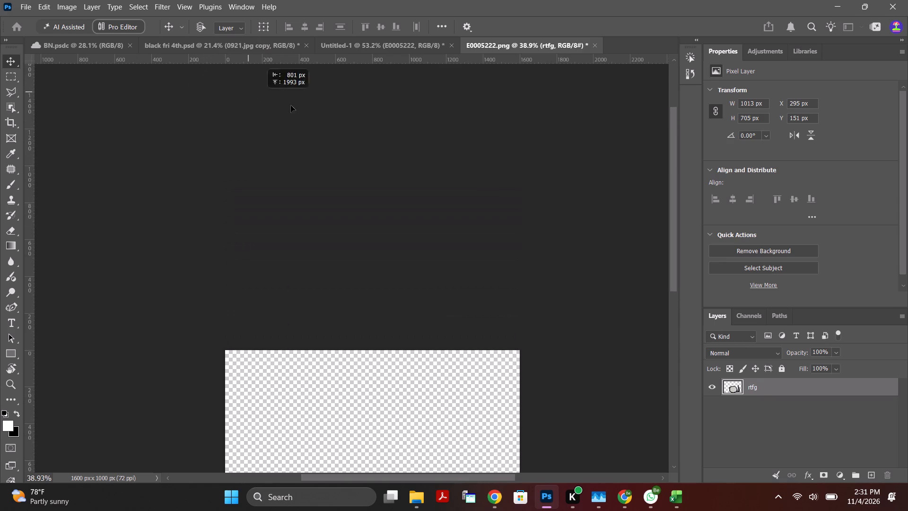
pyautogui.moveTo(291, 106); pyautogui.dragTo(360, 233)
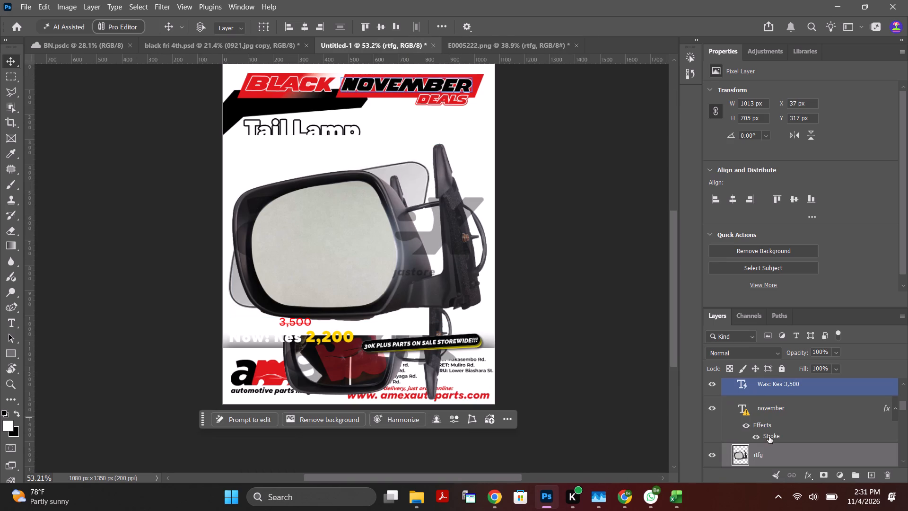
# Delete the rtfg, E0005222, Layer 2 and E0005222 copy layers from the Untitled-1 poster.
pyautogui.scroll(13, 772, 433)
pyautogui.scroll(-4, 774, 432)
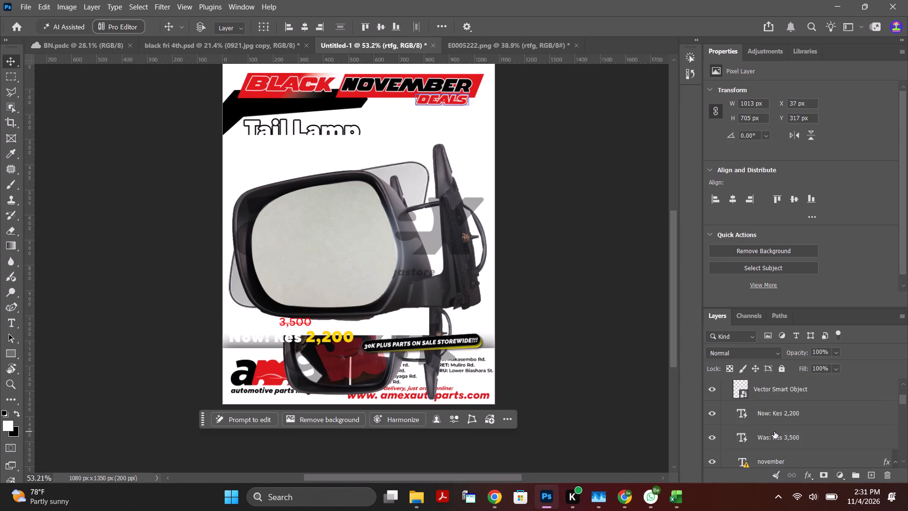
pyautogui.scroll(-9, 774, 432)
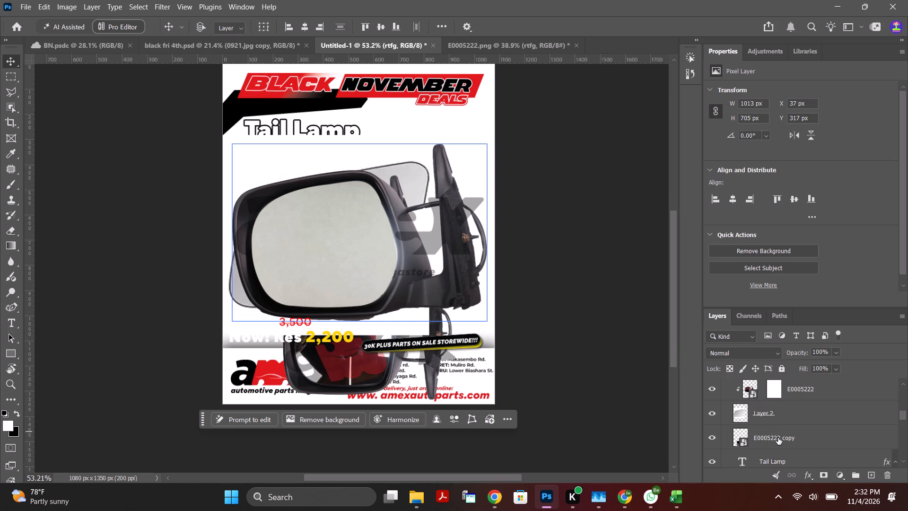
pyautogui.scroll(-2, 780, 438)
pyautogui.click(785, 411)
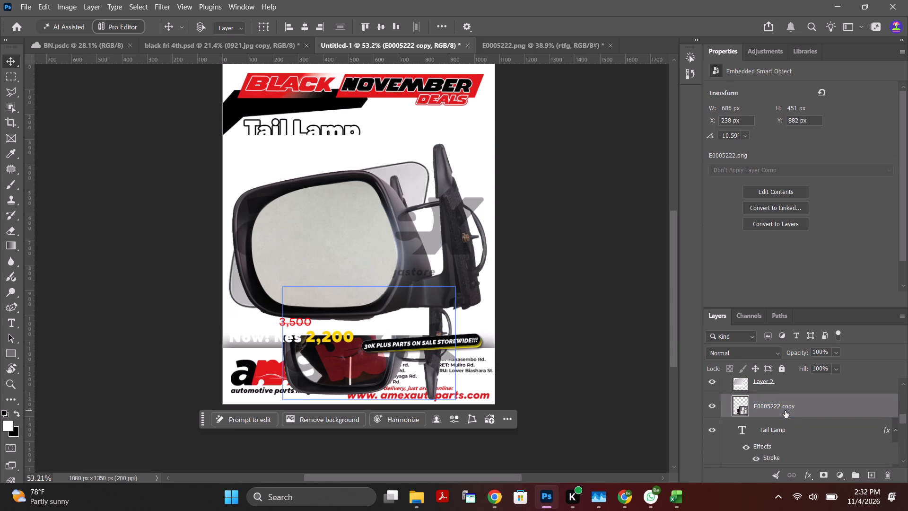
pyautogui.keyDown('shift'); pyautogui.tripleClick(904, 388); pyautogui.keyUp('shift')
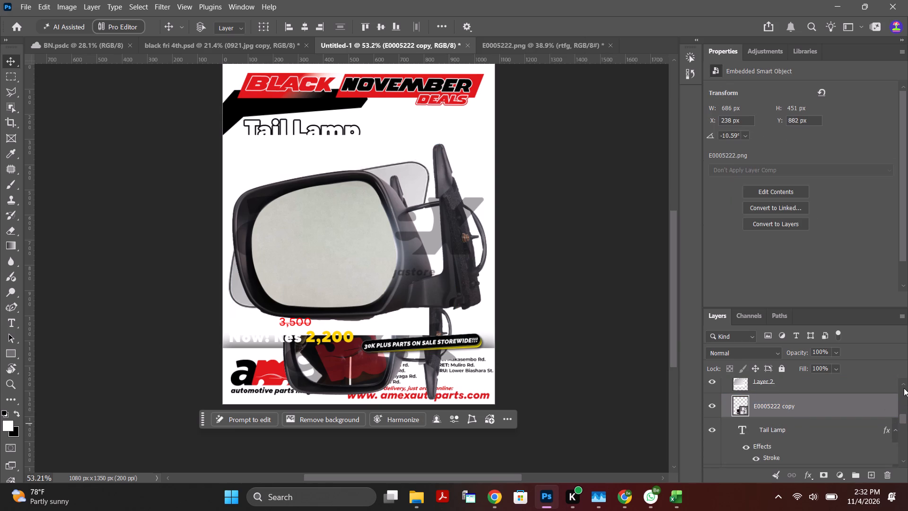
pyautogui.keyDown('shift'); pyautogui.click(905, 387); pyautogui.keyUp('shift')
pyautogui.keyDown('shift'); pyautogui.tripleClick(905, 386); pyautogui.keyUp('shift')
pyautogui.keyDown('shift'); pyautogui.click(905, 386); pyautogui.keyUp('shift')
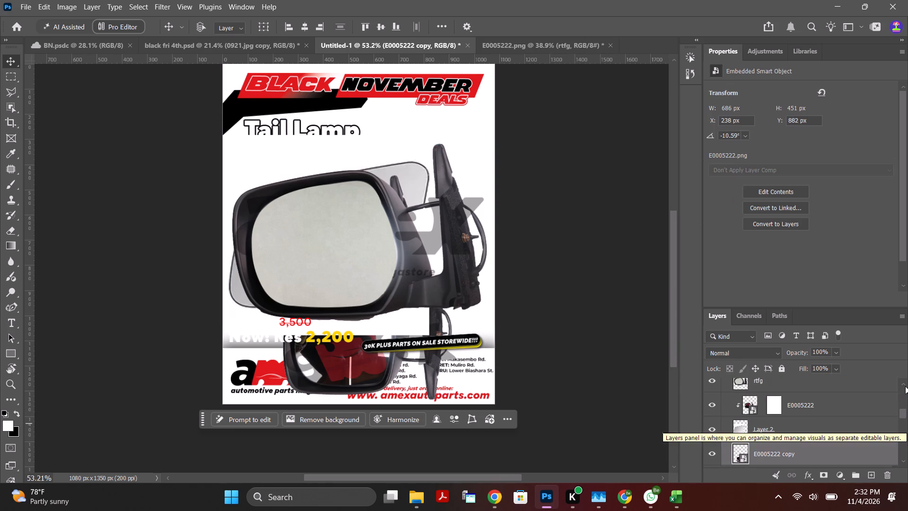
pyautogui.keyDown('shift'); pyautogui.doubleClick(905, 386); pyautogui.keyUp('shift')
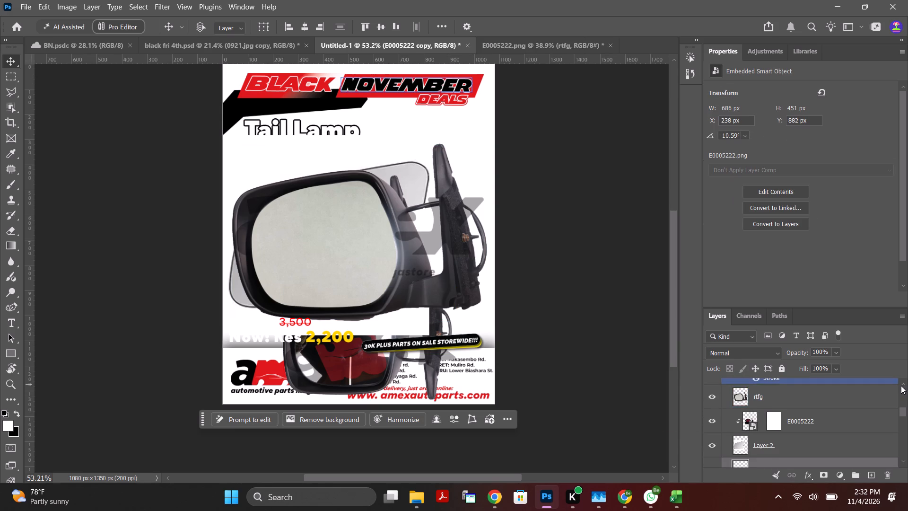
pyautogui.keyDown('shift'); pyautogui.doubleClick(902, 387); pyautogui.keyUp('shift')
pyautogui.keyDown('shift'); pyautogui.click(794, 415); pyautogui.keyUp('shift')
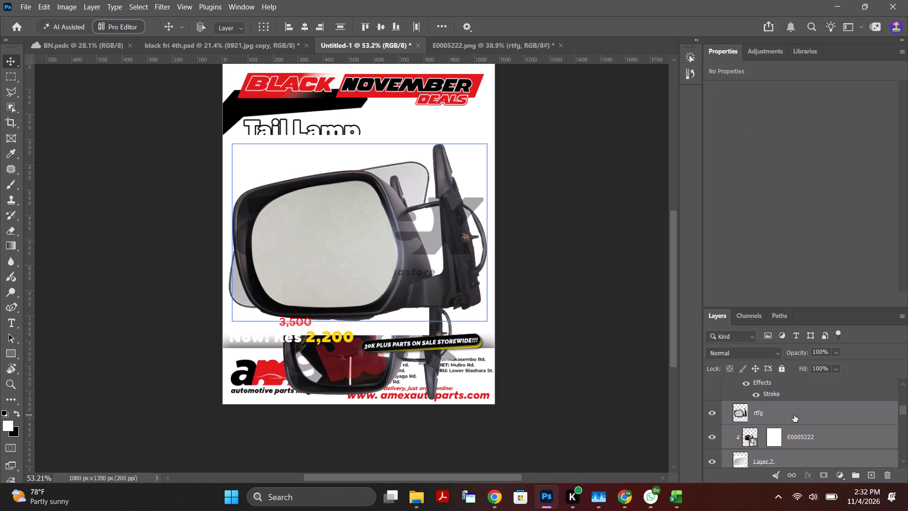
pyautogui.press('Delete')
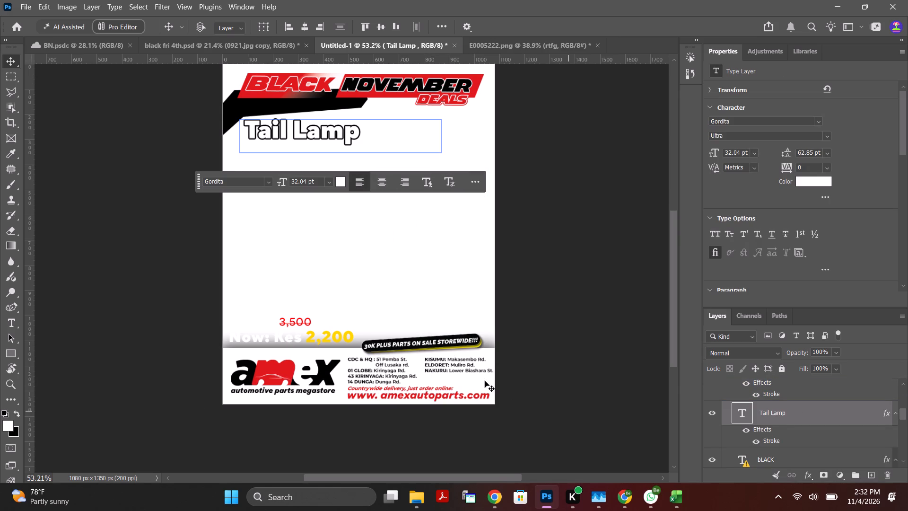
# Move the floating contextual bar off the artwork to just below the artboard.
pyautogui.scroll(15, 797, 416)
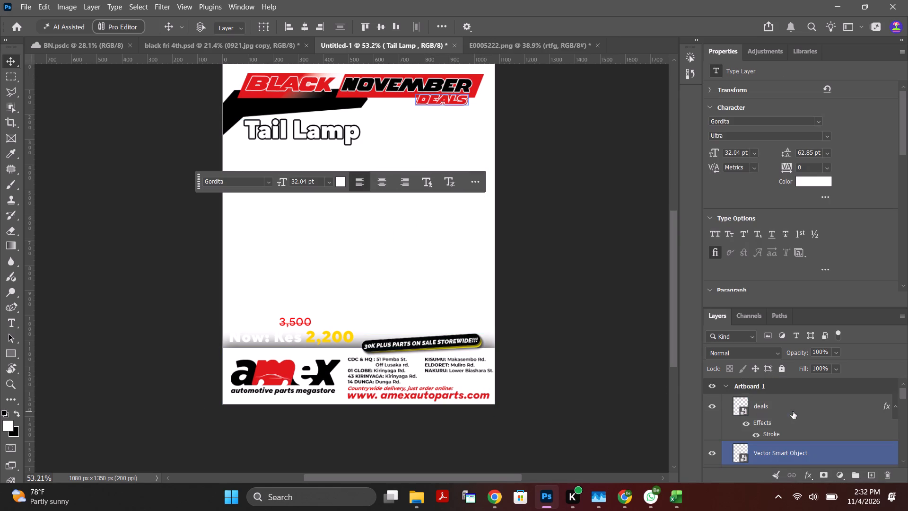
pyautogui.scroll(2, 793, 412)
pyautogui.click(607, 248)
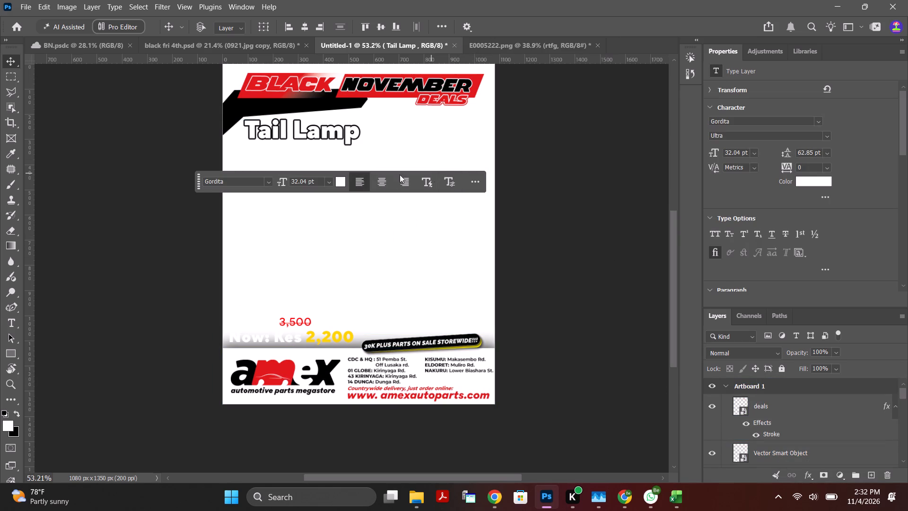
pyautogui.moveTo(199, 183); pyautogui.dragTo(220, 438)
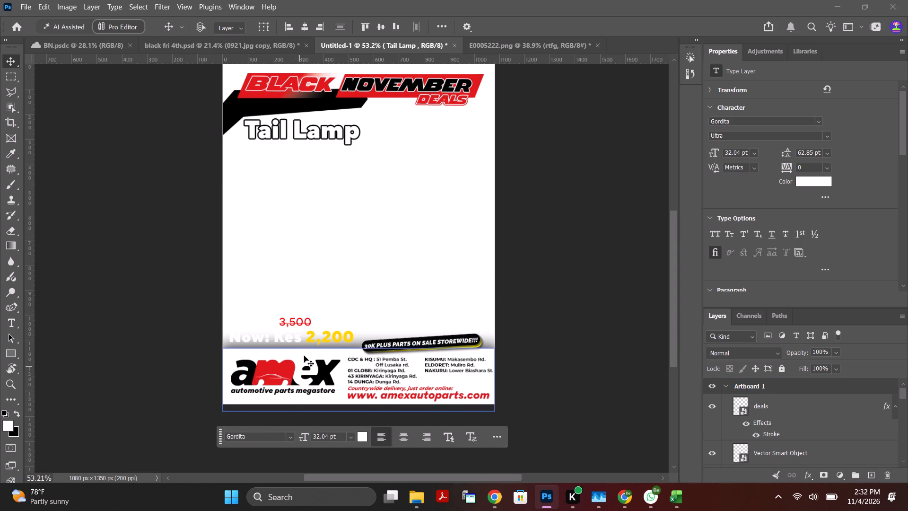
# Copy the merged mirror layer from E0005222.png into Untitled-1 at about X 26, Y 274 px.
pyautogui.click(548, 39)
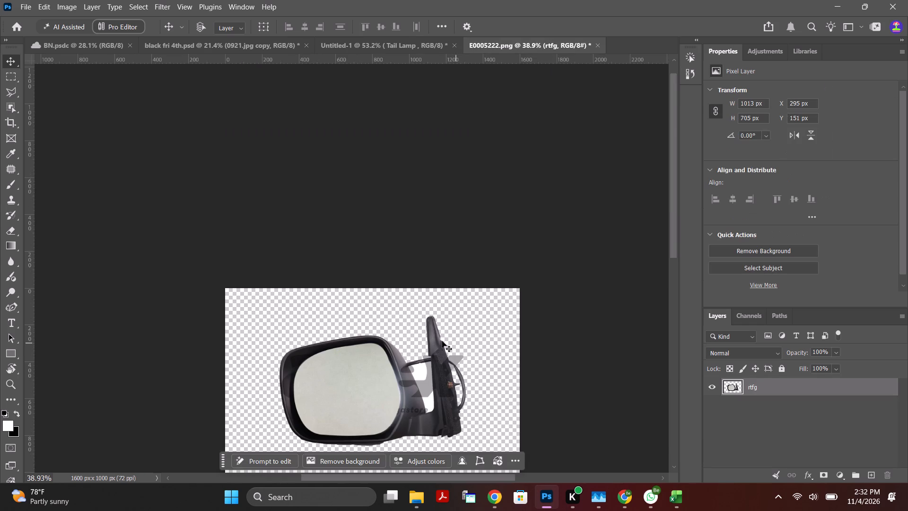
pyautogui.moveTo(393, 395); pyautogui.dragTo(377, 41)
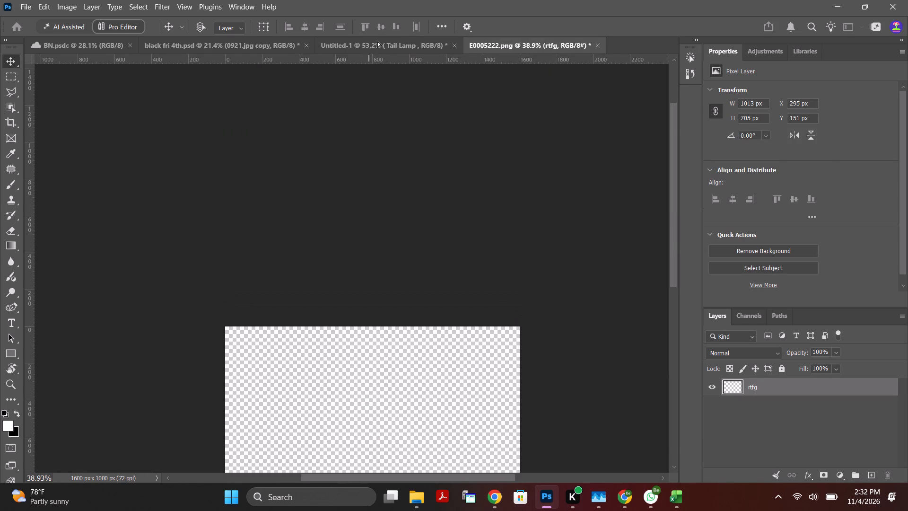
pyautogui.moveTo(377, 41); pyautogui.dragTo(357, 222)
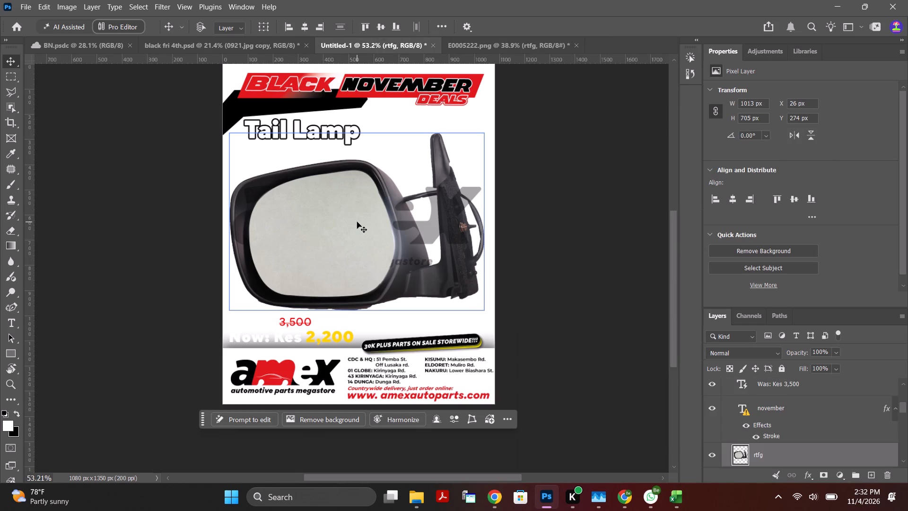
# Scale the mirror picture in the poster down to about 69.1% around its centre.
pyautogui.hotkey('ctrl', 't')
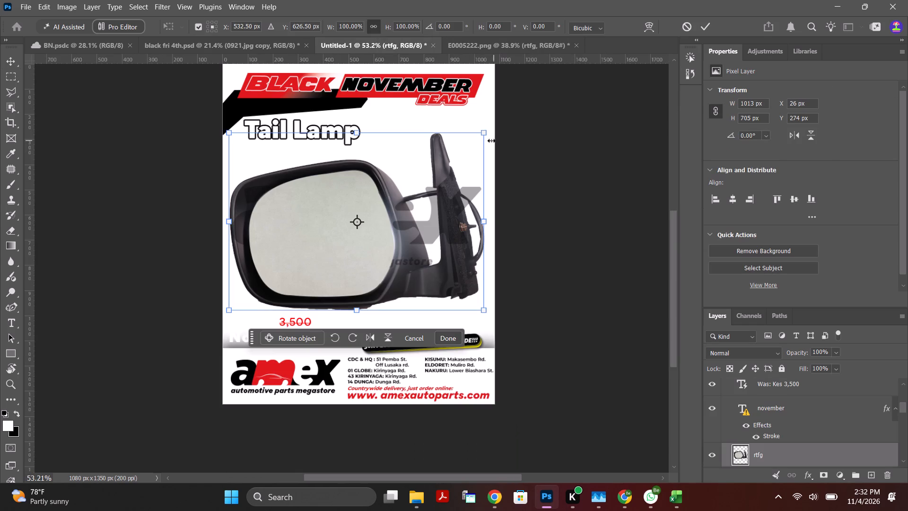
pyautogui.moveTo(484, 132); pyautogui.dragTo(464, 159)
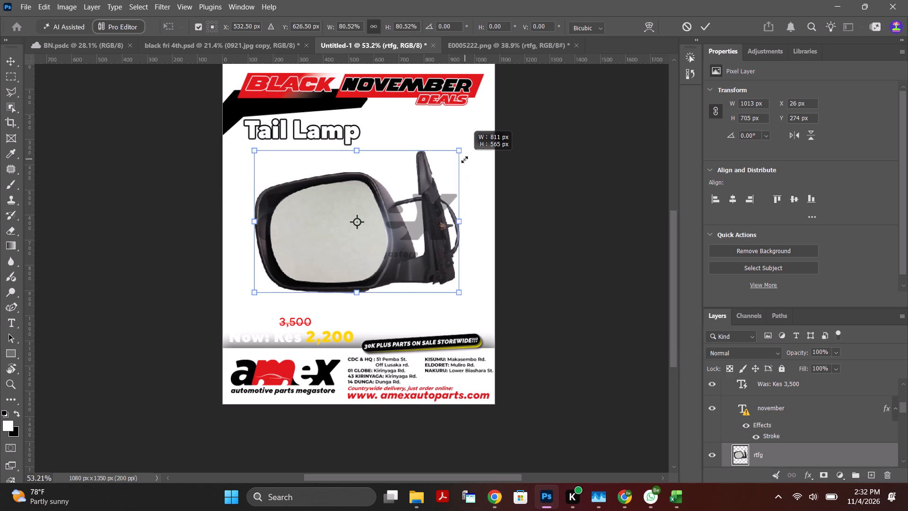
pyautogui.moveTo(464, 159); pyautogui.dragTo(452, 170)
pyautogui.press('F1')
pyautogui.click(451, 153)
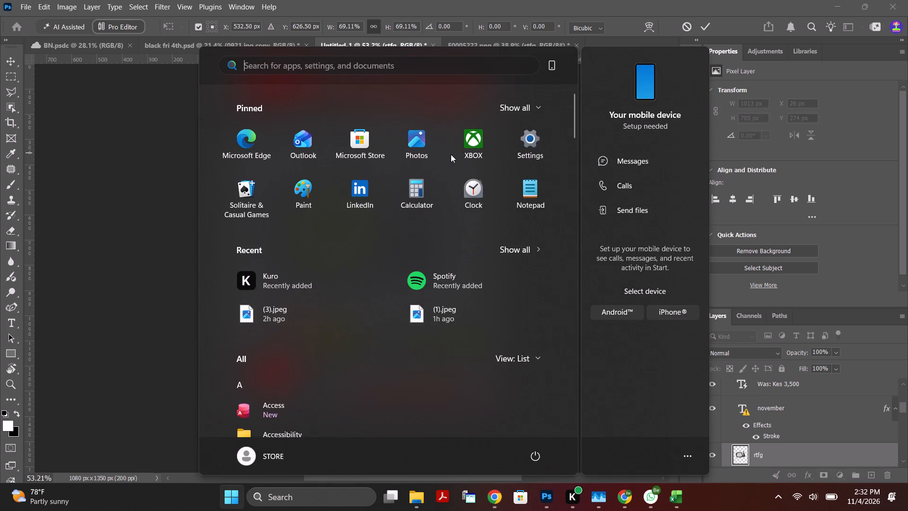
# Rotate the mirror picture 2° clockwise and move its centre to about X 426, Y 568 px, beneath the Tail Lamp title.
pyautogui.moveTo(457, 155); pyautogui.dragTo(473, 205)
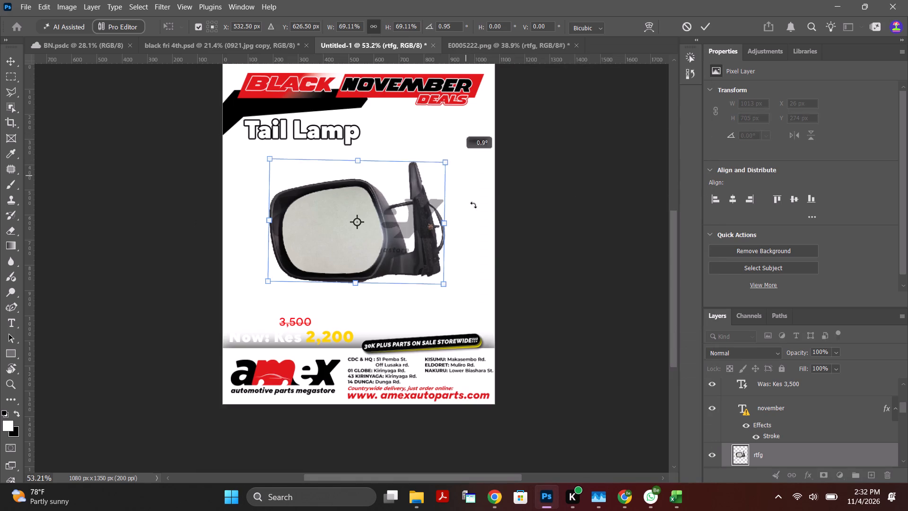
pyautogui.moveTo(473, 205); pyautogui.dragTo(484, 150)
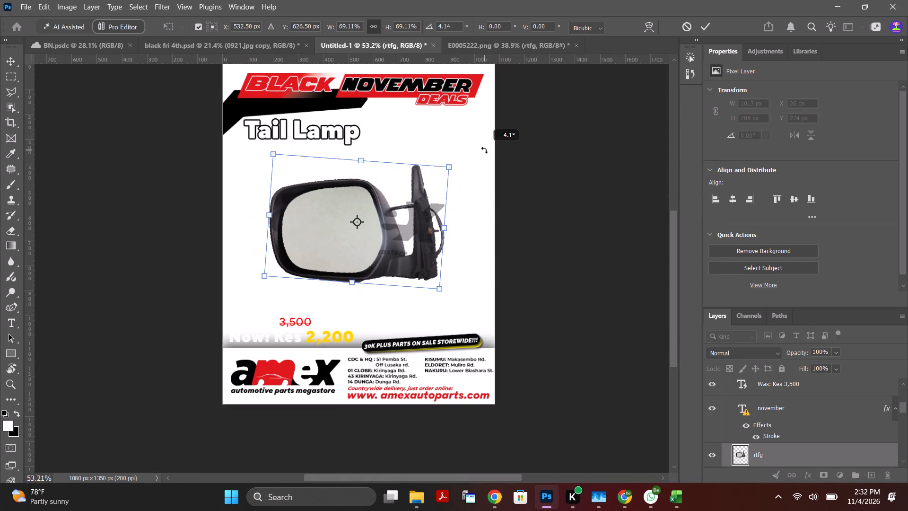
pyautogui.moveTo(484, 150); pyautogui.dragTo(480, 146)
pyautogui.moveTo(403, 250); pyautogui.dragTo(387, 241)
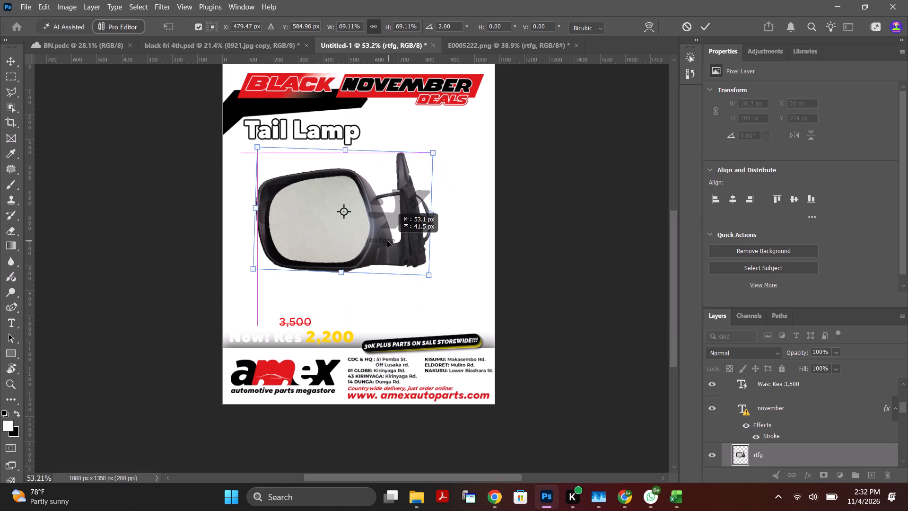
pyautogui.moveTo(387, 241); pyautogui.dragTo(375, 234)
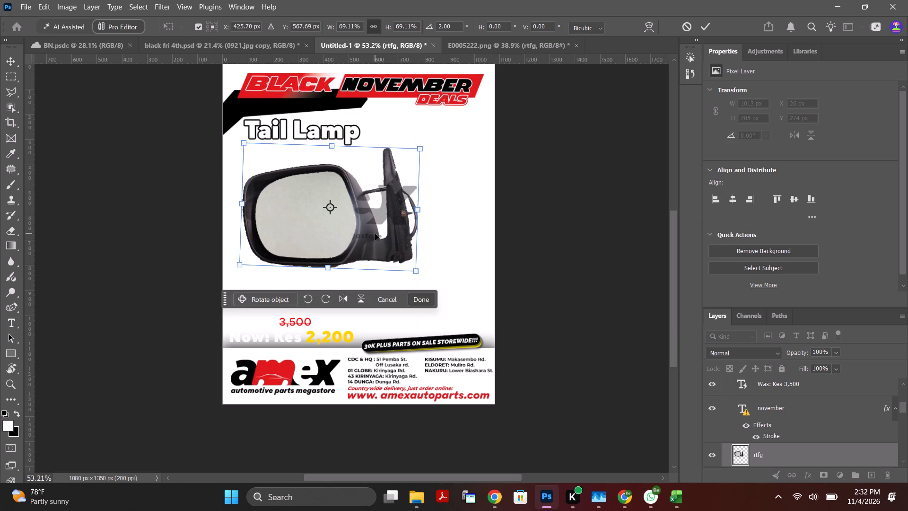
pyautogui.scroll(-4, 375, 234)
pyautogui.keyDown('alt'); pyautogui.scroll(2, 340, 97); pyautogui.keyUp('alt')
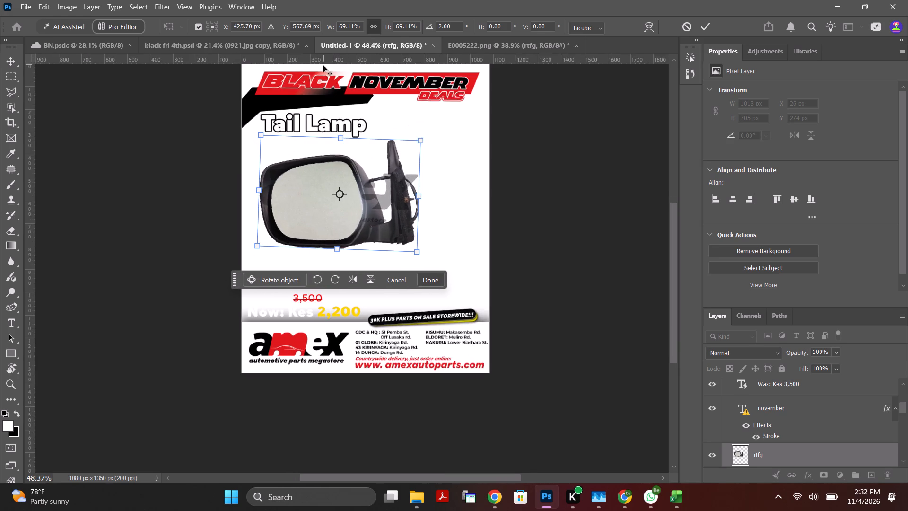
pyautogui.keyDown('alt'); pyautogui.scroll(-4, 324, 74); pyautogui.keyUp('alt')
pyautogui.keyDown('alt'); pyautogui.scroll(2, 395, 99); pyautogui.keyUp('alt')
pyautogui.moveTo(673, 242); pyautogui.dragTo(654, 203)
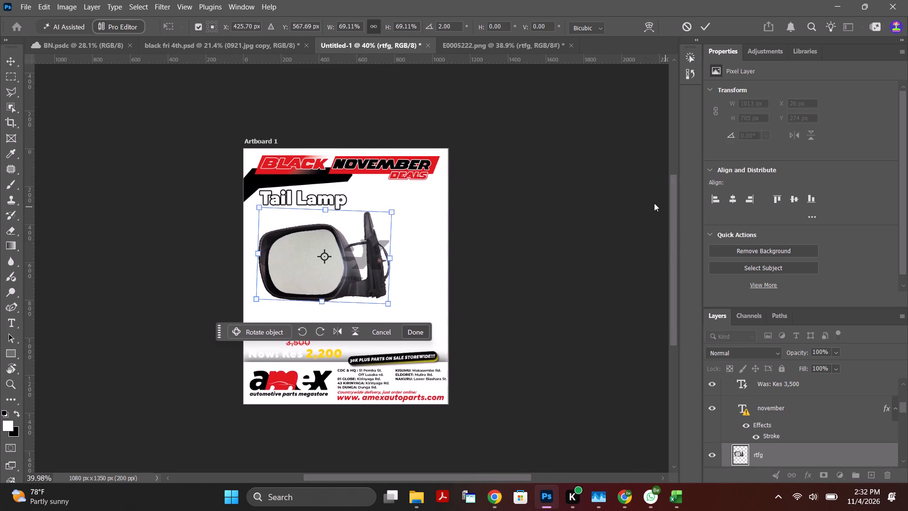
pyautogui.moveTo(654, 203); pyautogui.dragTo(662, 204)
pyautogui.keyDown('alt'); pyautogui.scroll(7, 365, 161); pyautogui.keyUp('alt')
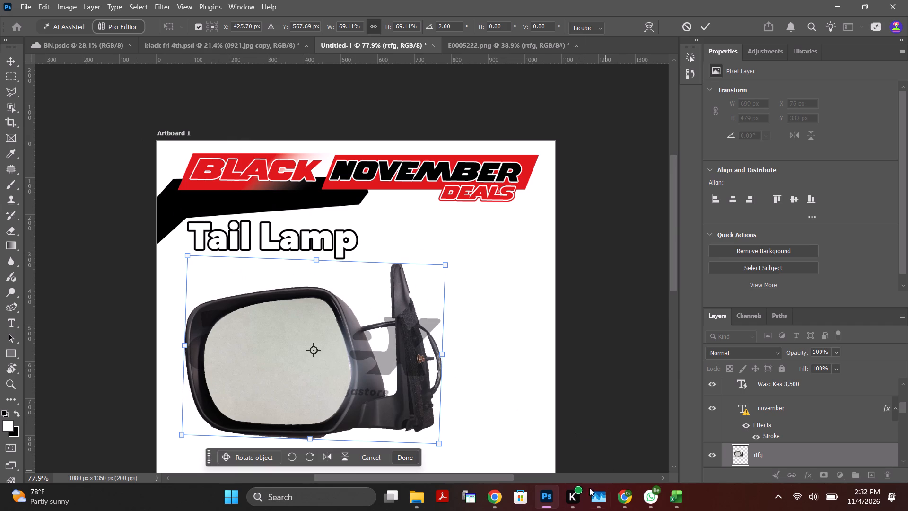
# Switch to Chrome, close the Alibaba picture preview and search Pinterest for banners.
pyautogui.click(496, 497)
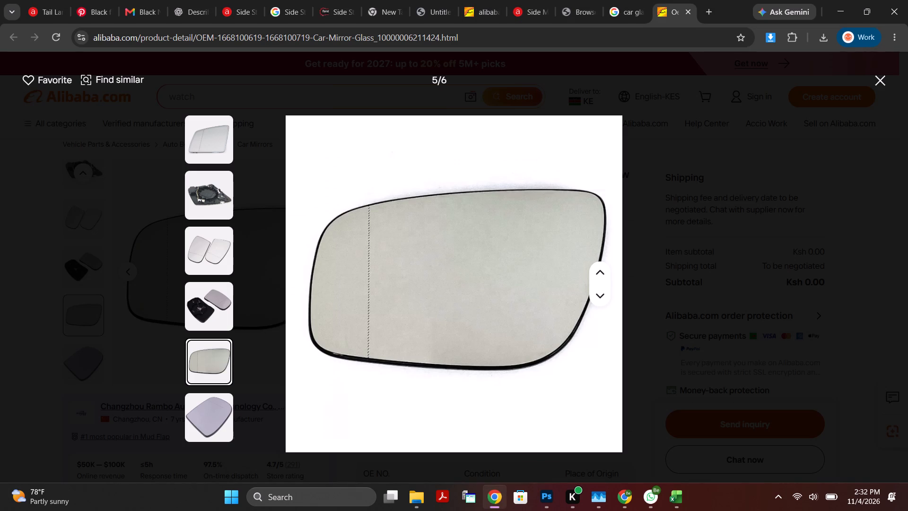
pyautogui.click(883, 82)
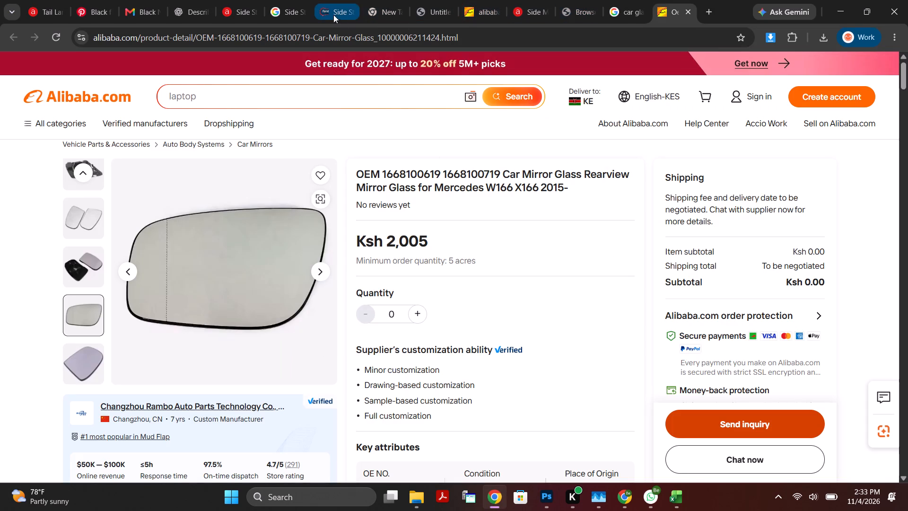
pyautogui.click(99, 12)
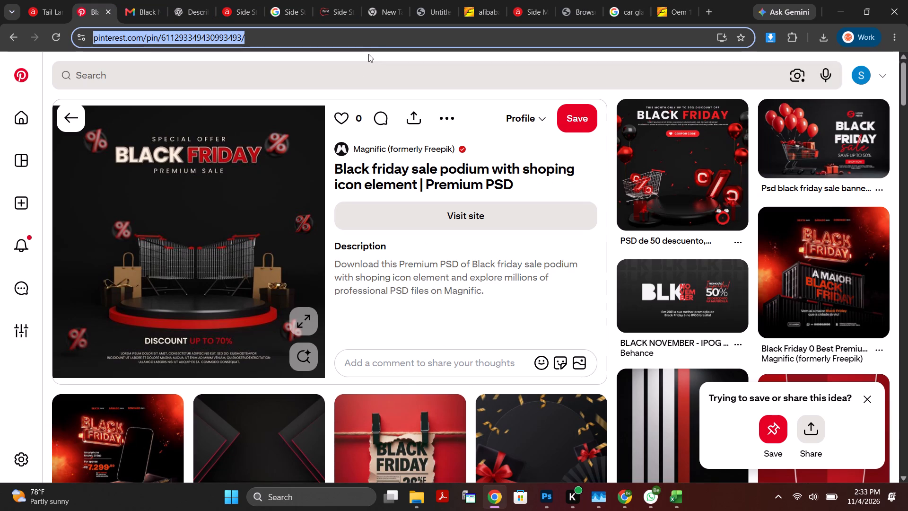
pyautogui.click(350, 79)
pyautogui.write('banners')
pyautogui.press('space')
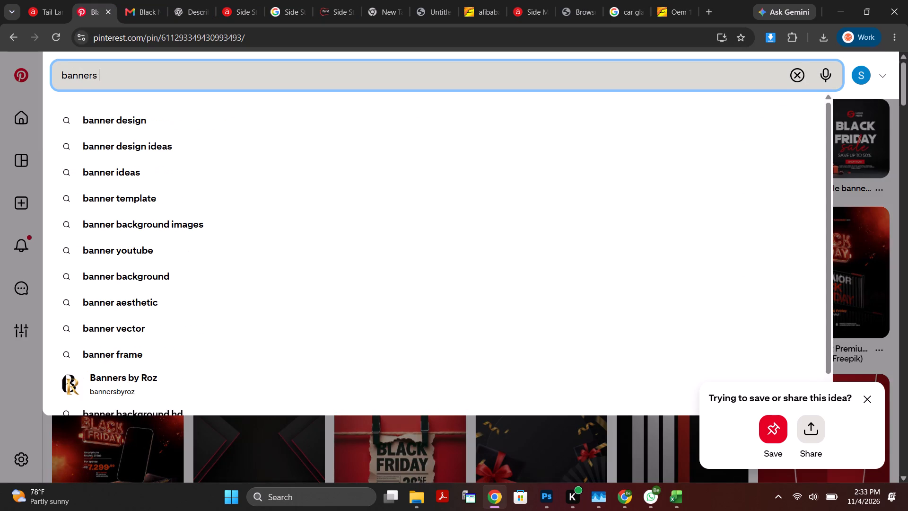
pyautogui.press('Return')
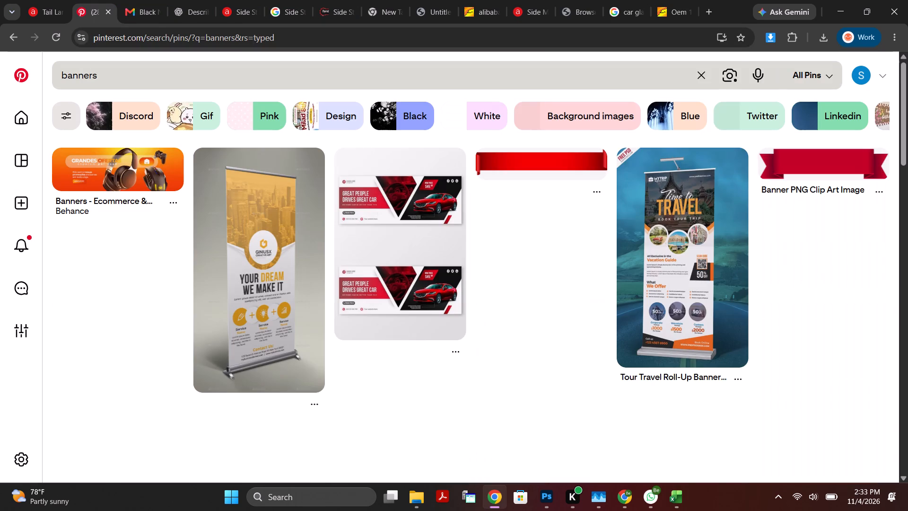
# Look over the banner results and open the pin of the red stitched ribbon with curled ends.
pyautogui.scroll(-5, 397, 222)
pyautogui.scroll(4, 416, 240)
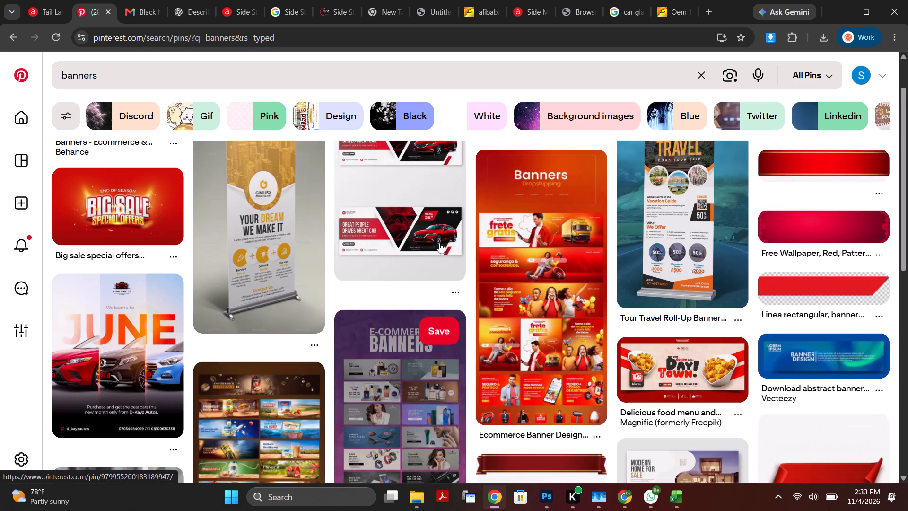
pyautogui.scroll(2, 768, 261)
pyautogui.scroll(-4, 800, 332)
pyautogui.click(831, 309)
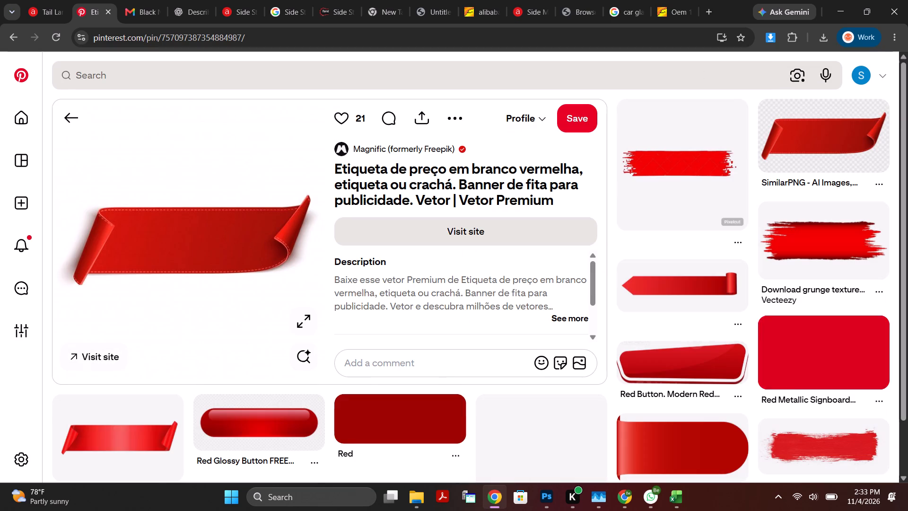
# Look through the red ribbons and labels related to this pin and open the Modern White Text Box Label Banner pin.
pyautogui.scroll(-2, 479, 295)
pyautogui.scroll(-3, 829, 378)
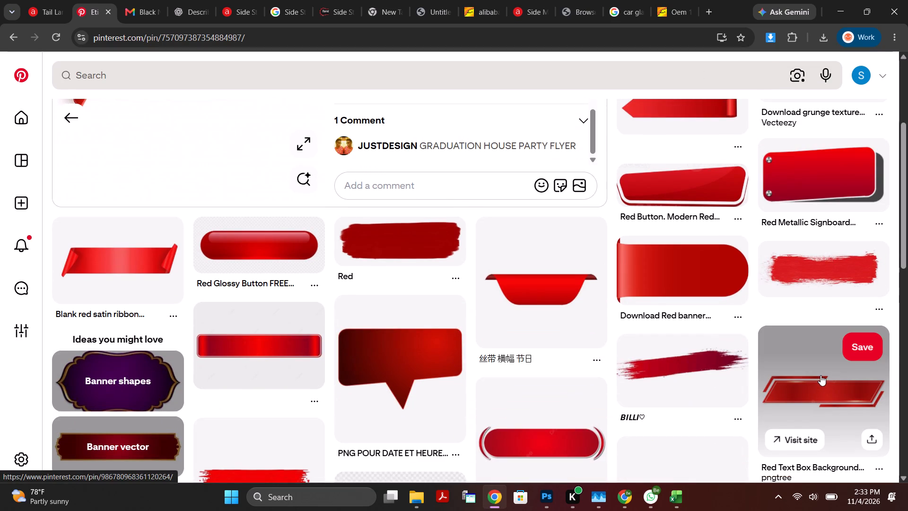
pyautogui.scroll(-3, 821, 375)
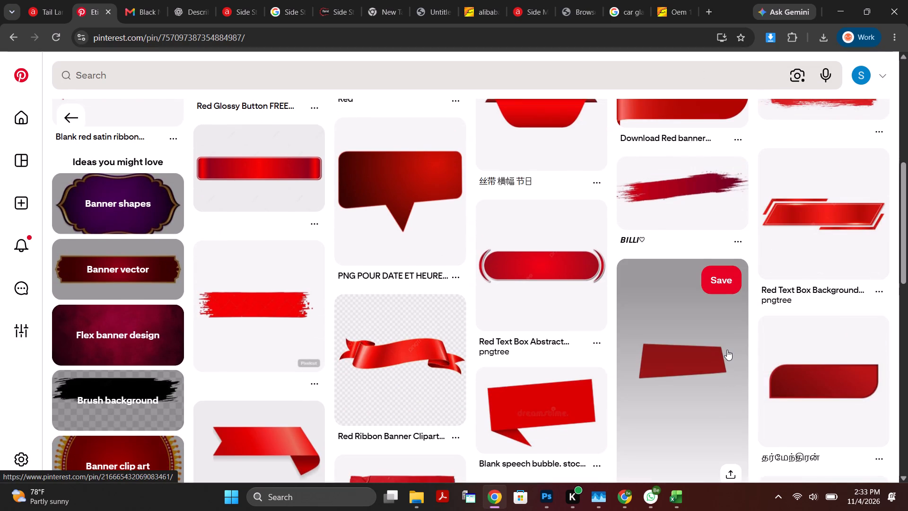
pyautogui.scroll(-5, 727, 350)
pyautogui.scroll(1, 728, 354)
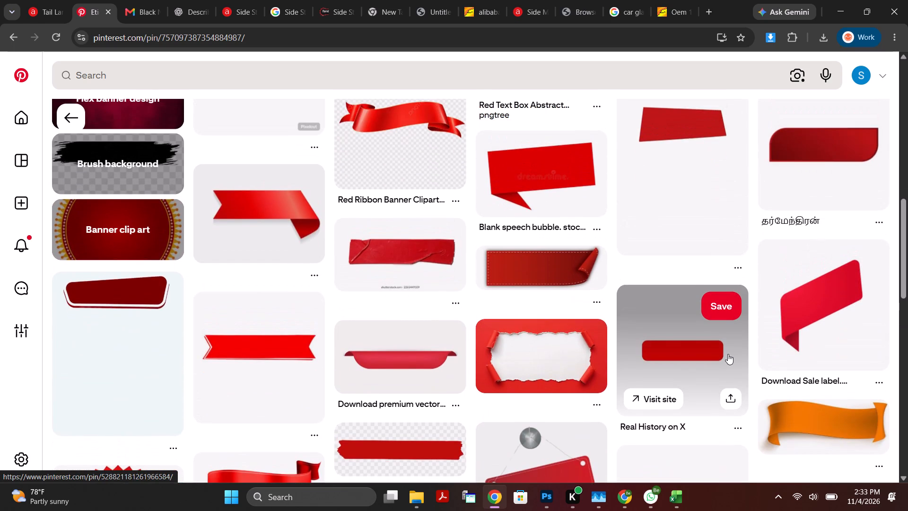
pyautogui.scroll(-7, 728, 360)
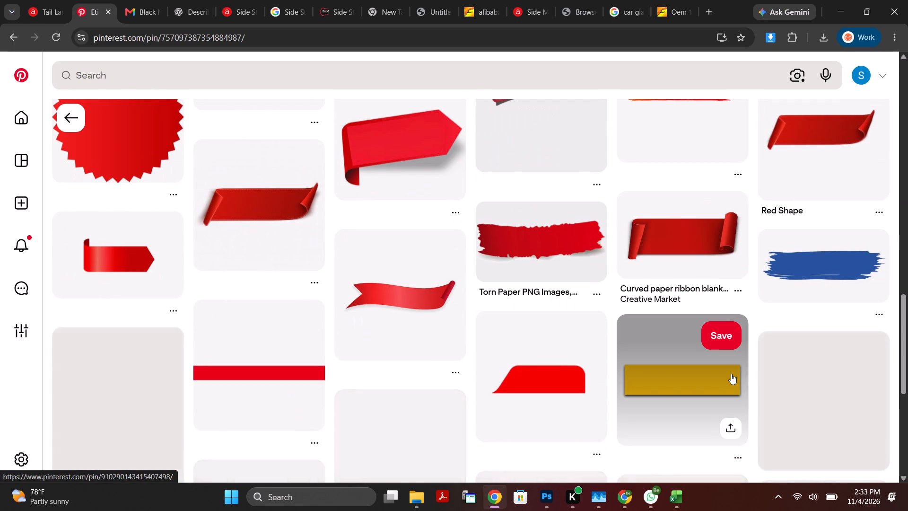
pyautogui.scroll(-3, 731, 374)
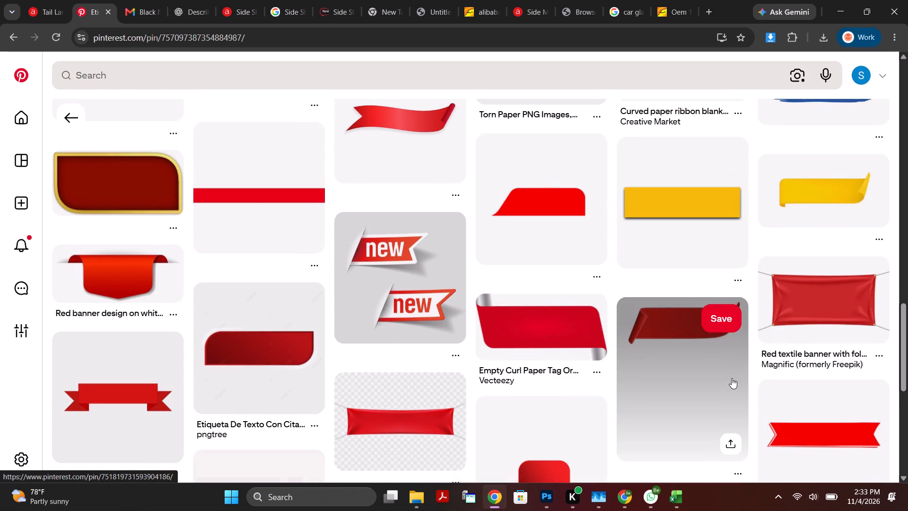
pyautogui.scroll(-6, 732, 378)
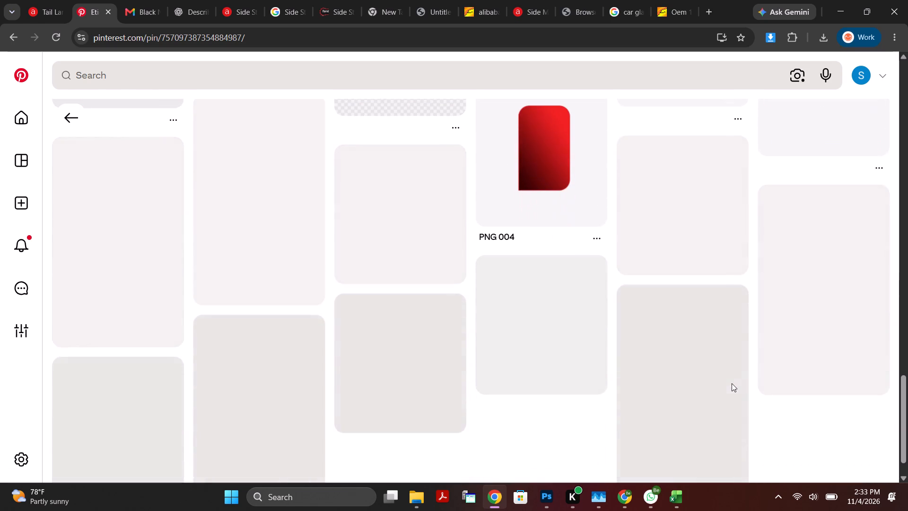
pyautogui.scroll(2, 732, 384)
pyautogui.scroll(-2, 732, 384)
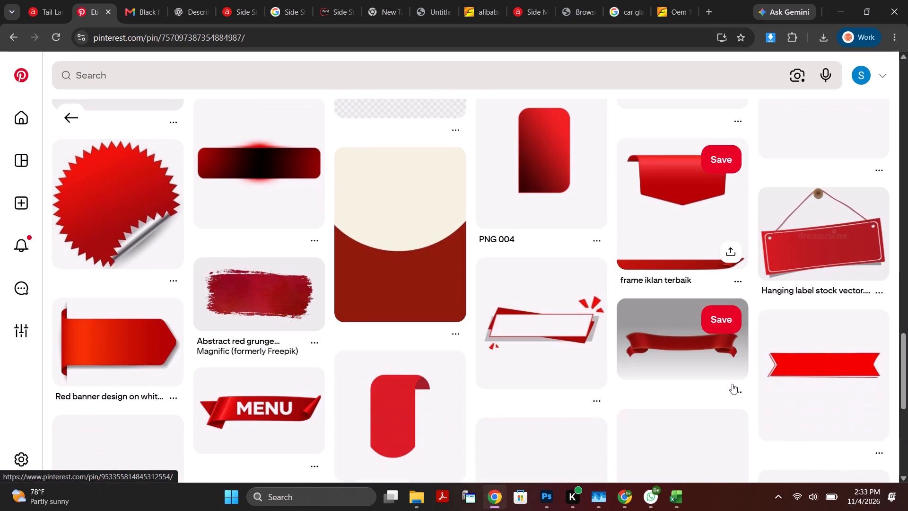
pyautogui.scroll(-6, 732, 384)
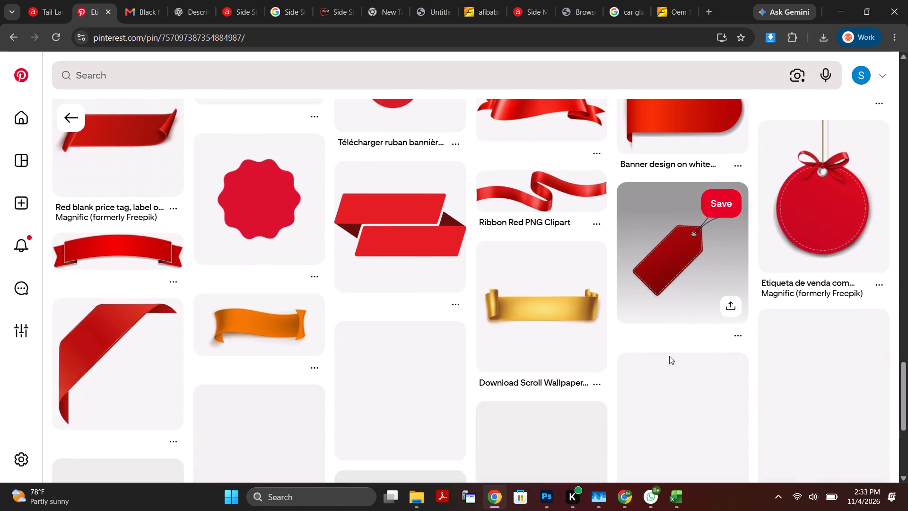
pyautogui.scroll(-3, 532, 349)
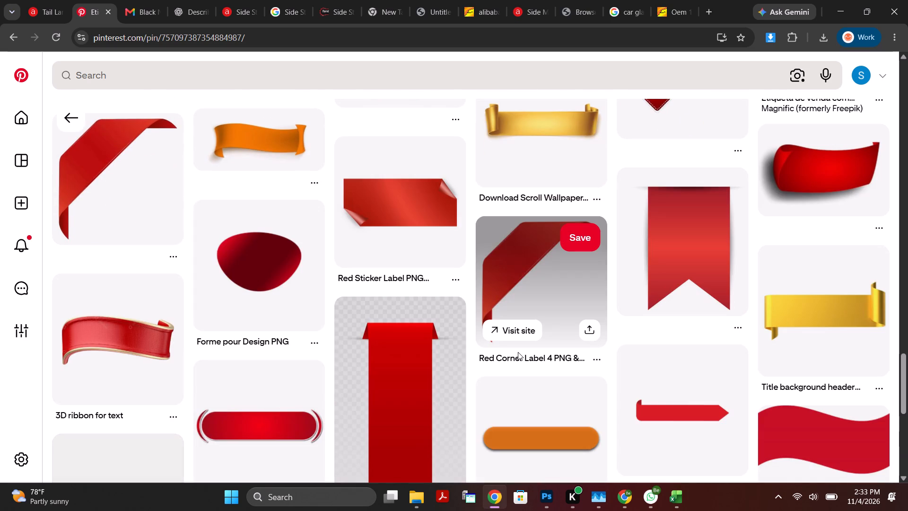
pyautogui.scroll(-5, 518, 352)
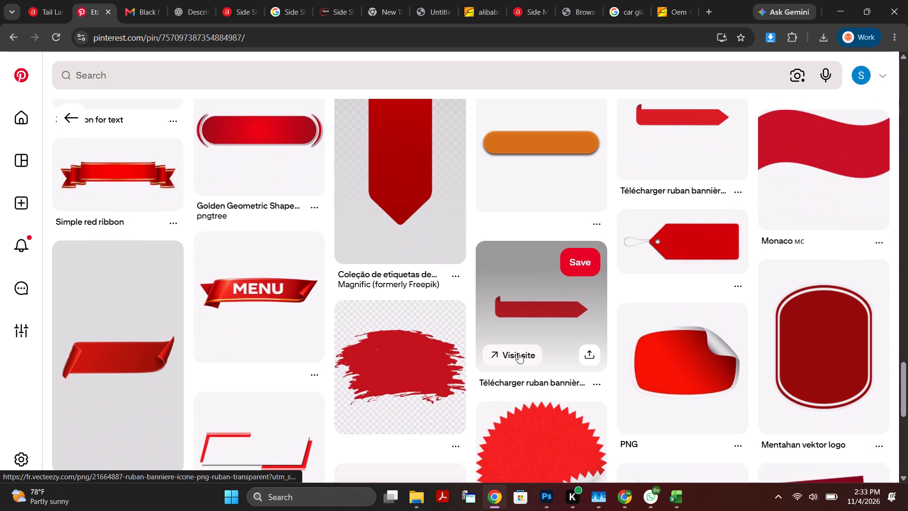
pyautogui.scroll(-5, 518, 355)
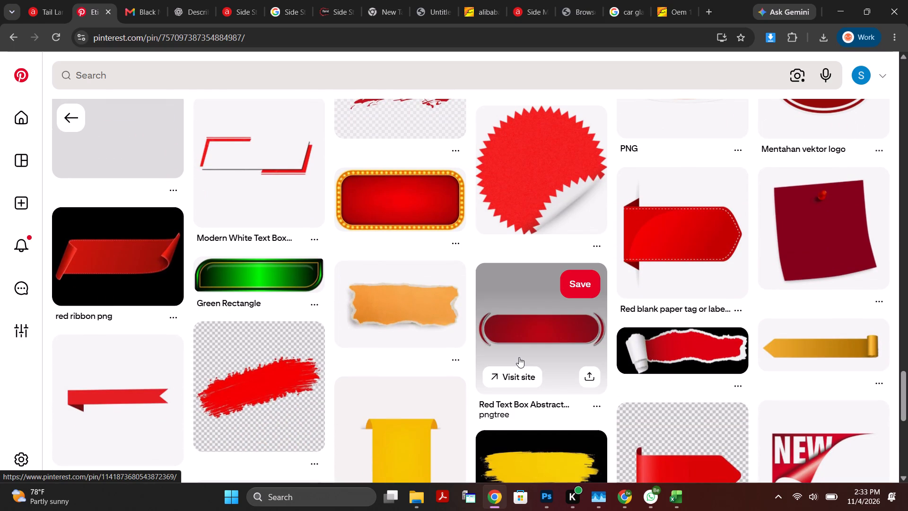
pyautogui.click(291, 169)
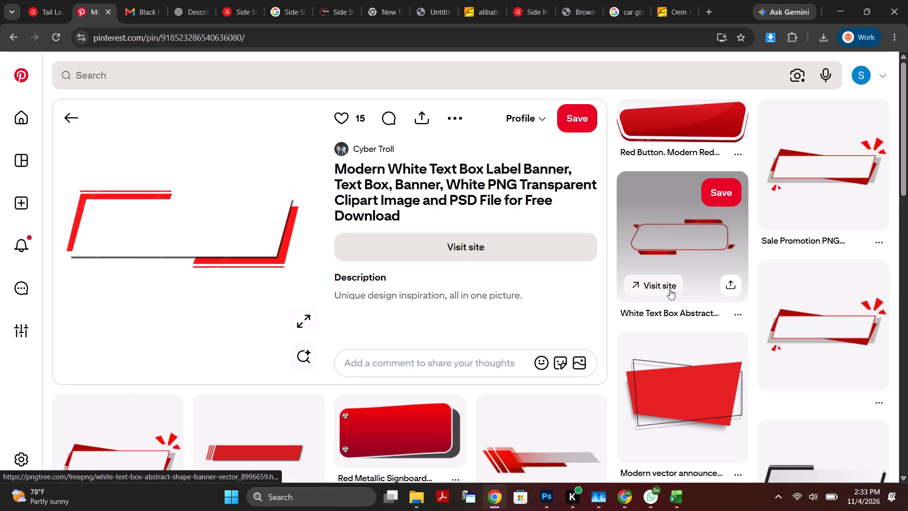
# Look through the banners and text boxes related to this pin and open the red and white Sale Promotion PNG pin.
pyautogui.scroll(-2, 515, 281)
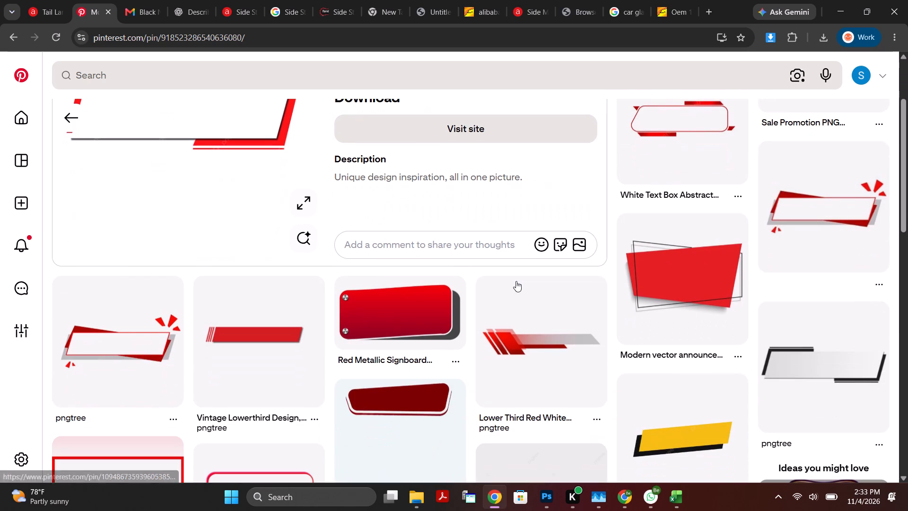
pyautogui.scroll(-3, 516, 281)
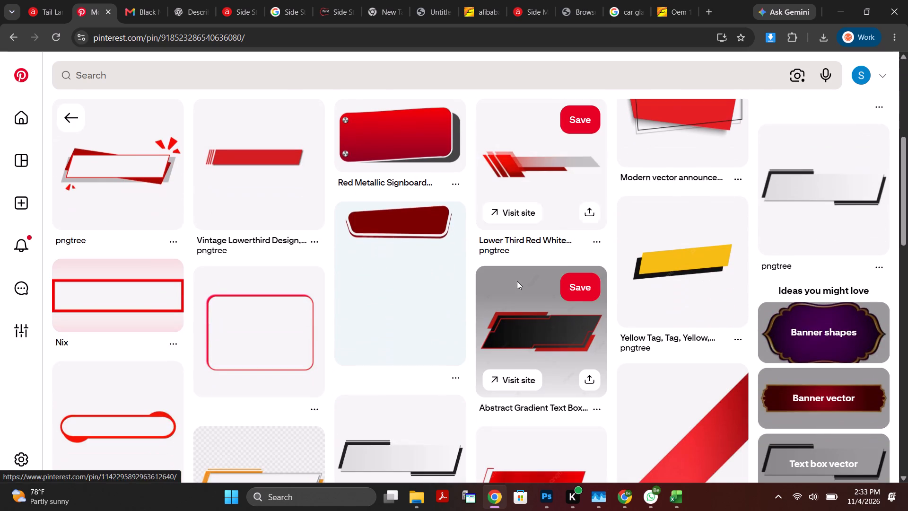
pyautogui.scroll(-5, 517, 281)
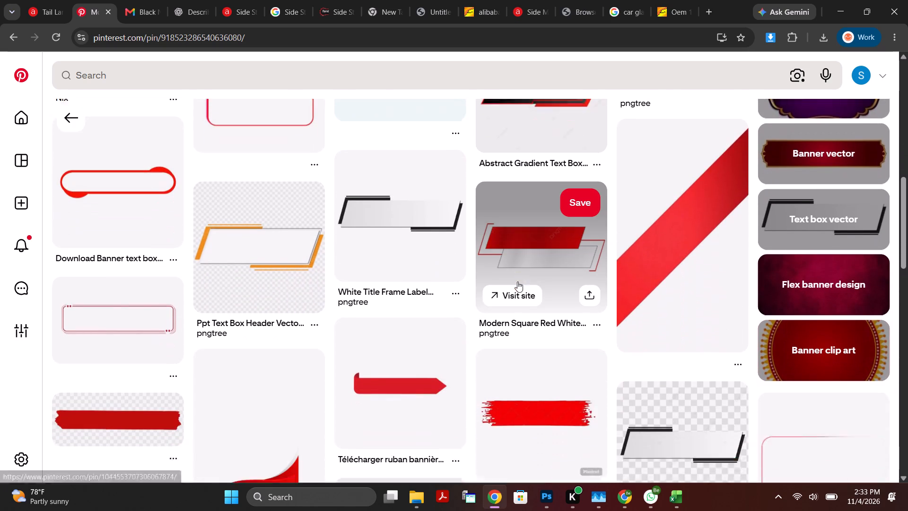
pyautogui.scroll(-4, 517, 282)
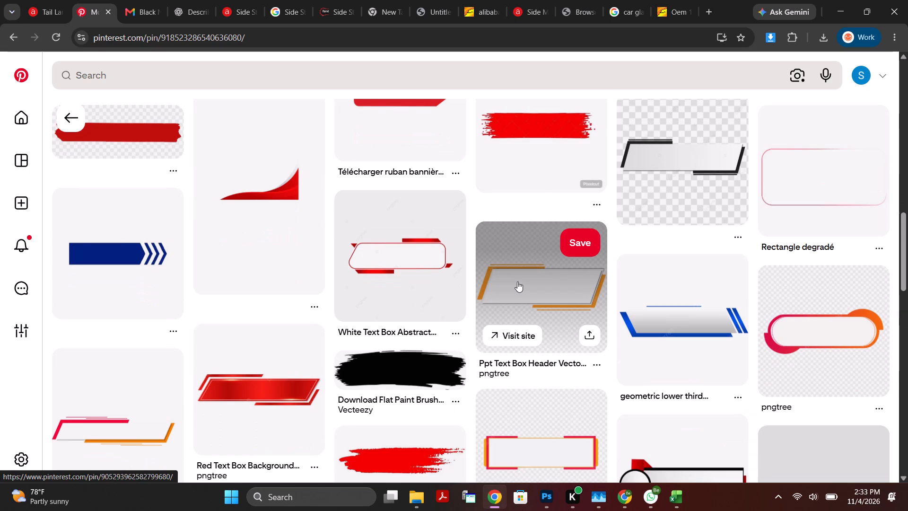
pyautogui.scroll(-1, 517, 282)
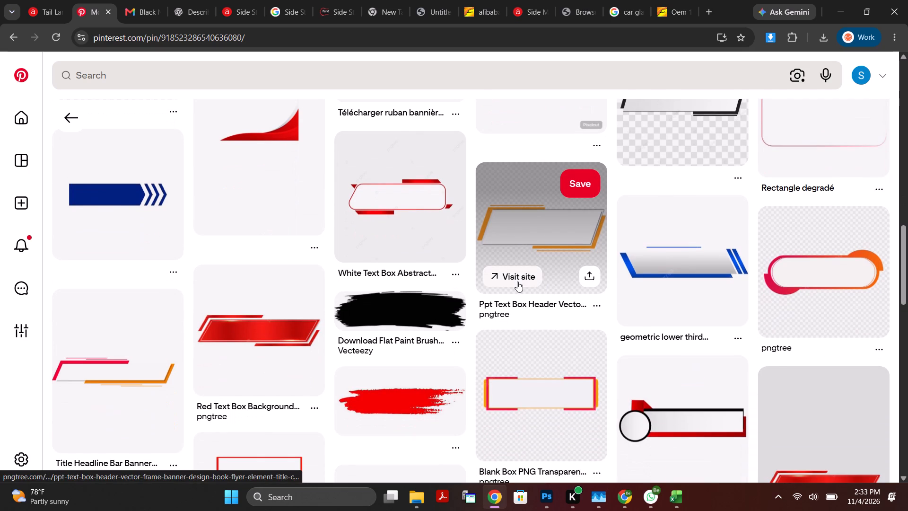
pyautogui.scroll(-7, 517, 282)
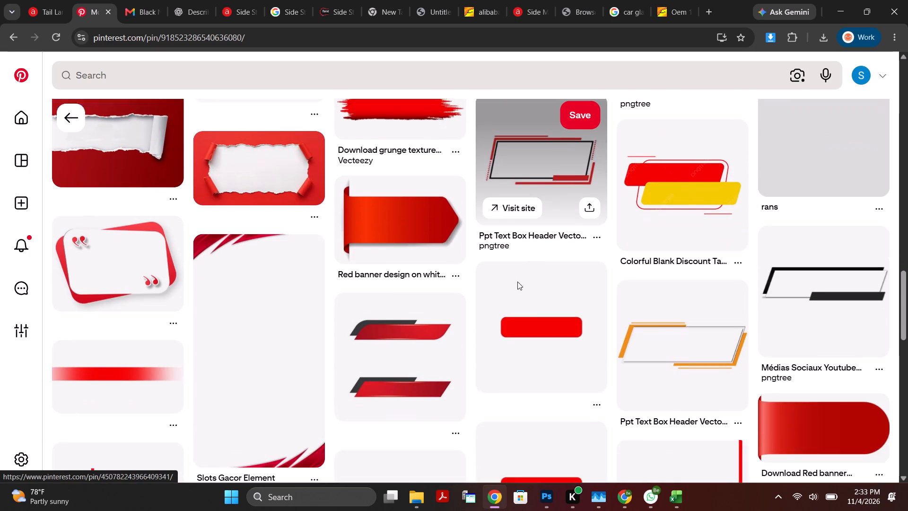
pyautogui.scroll(-7, 517, 282)
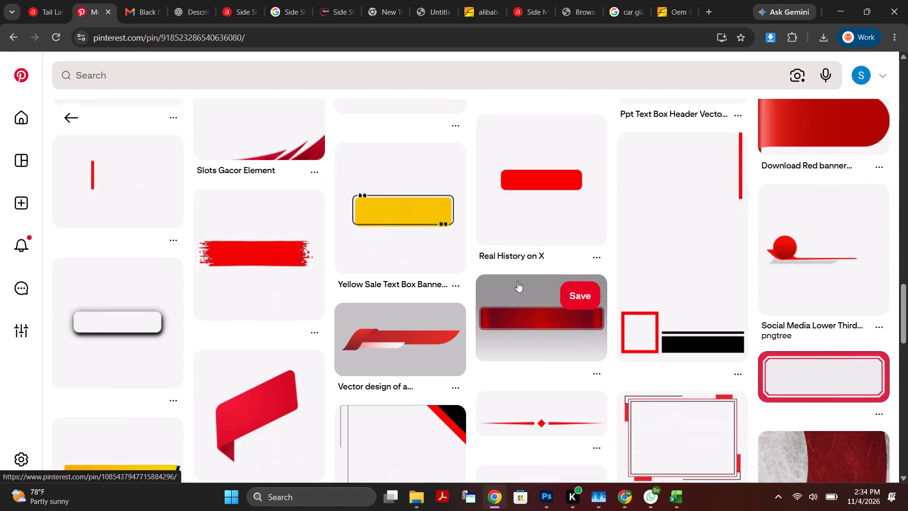
pyautogui.scroll(-4, 517, 282)
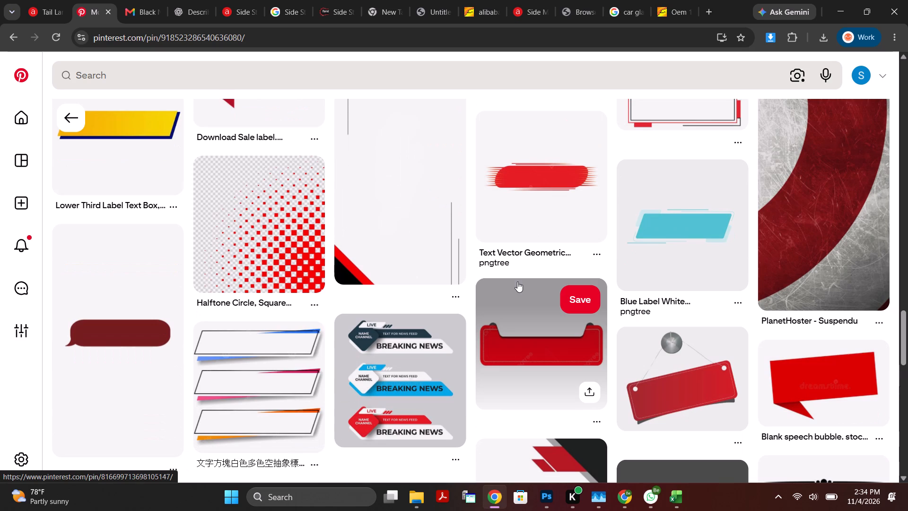
pyautogui.scroll(-7, 517, 282)
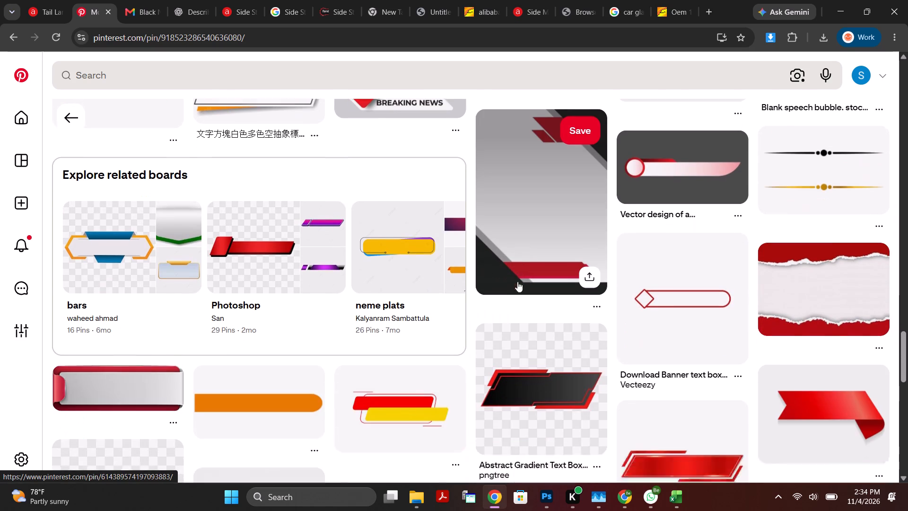
pyautogui.scroll(-10, 517, 282)
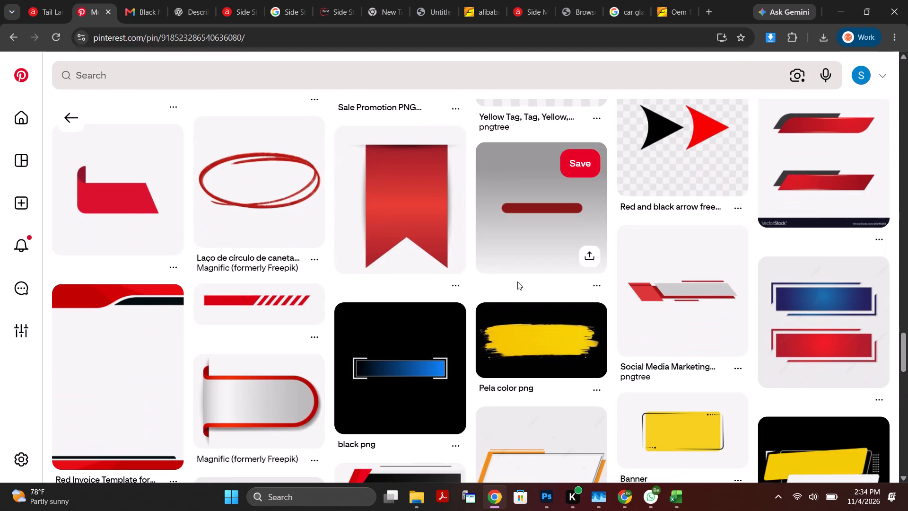
pyautogui.scroll(-5, 517, 282)
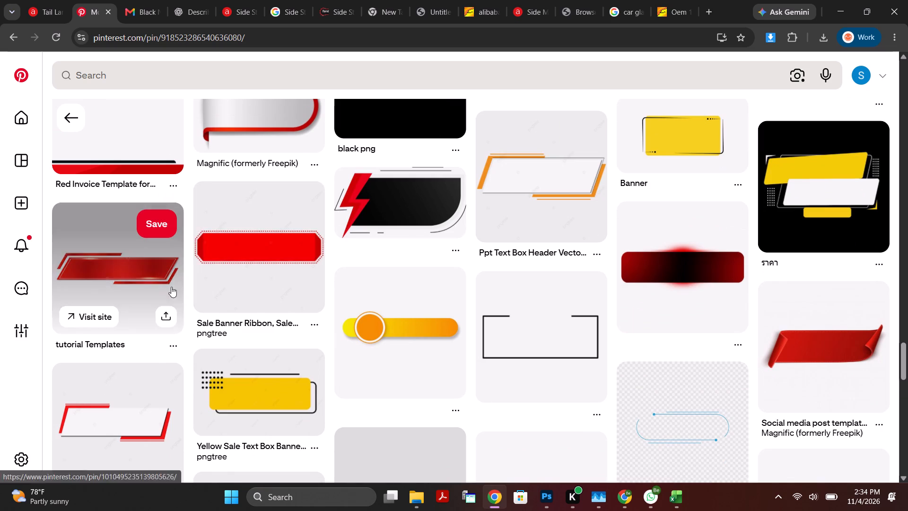
pyautogui.scroll(20, 197, 290)
pyautogui.scroll(11, 197, 290)
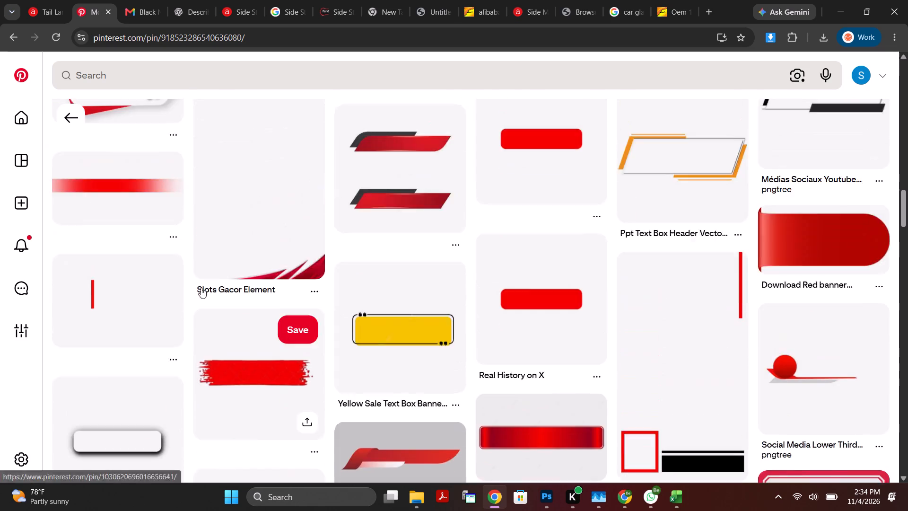
pyautogui.scroll(12, 201, 288)
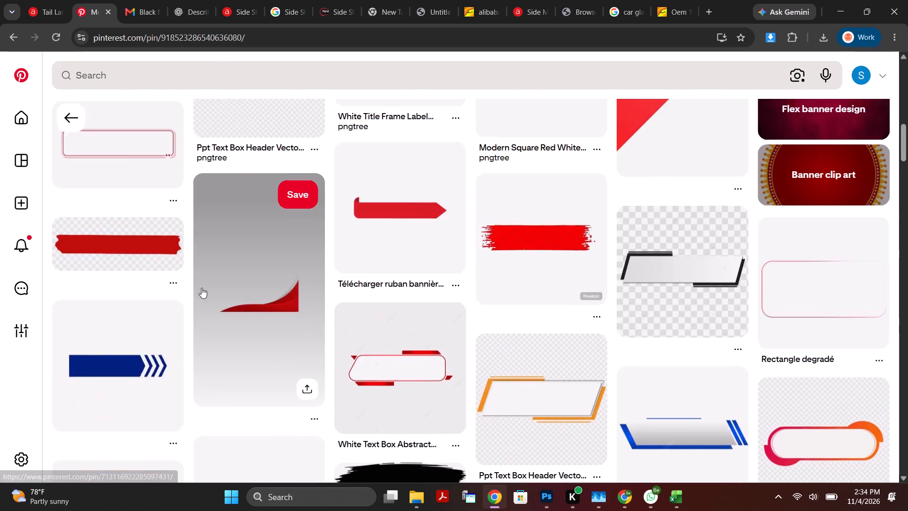
pyautogui.scroll(11, 201, 288)
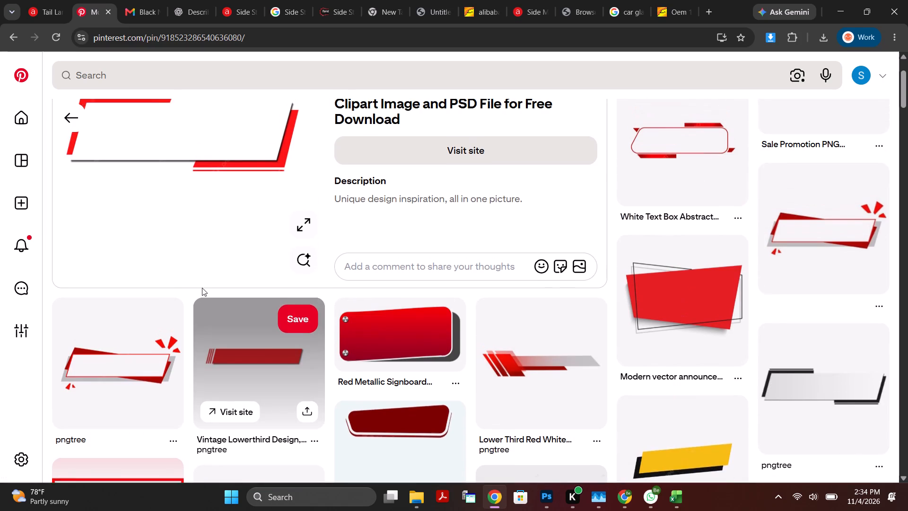
pyautogui.scroll(3, 202, 288)
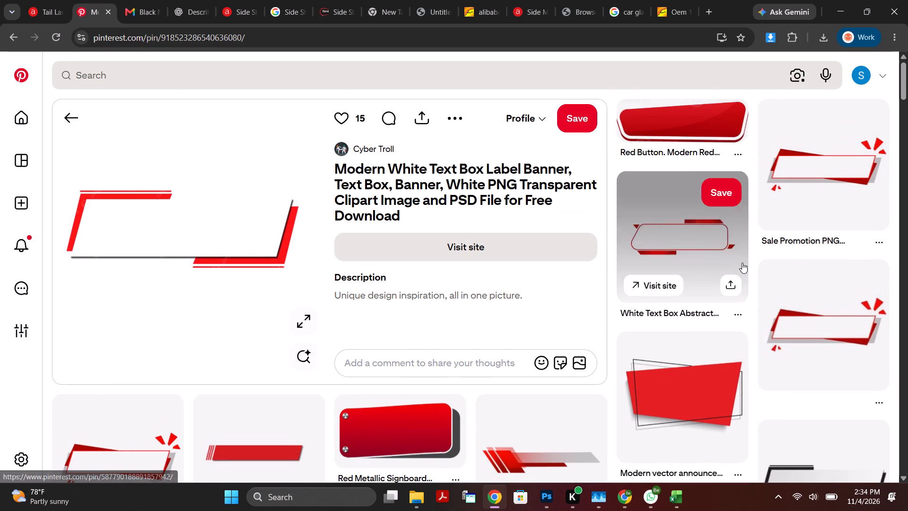
pyautogui.click(839, 176)
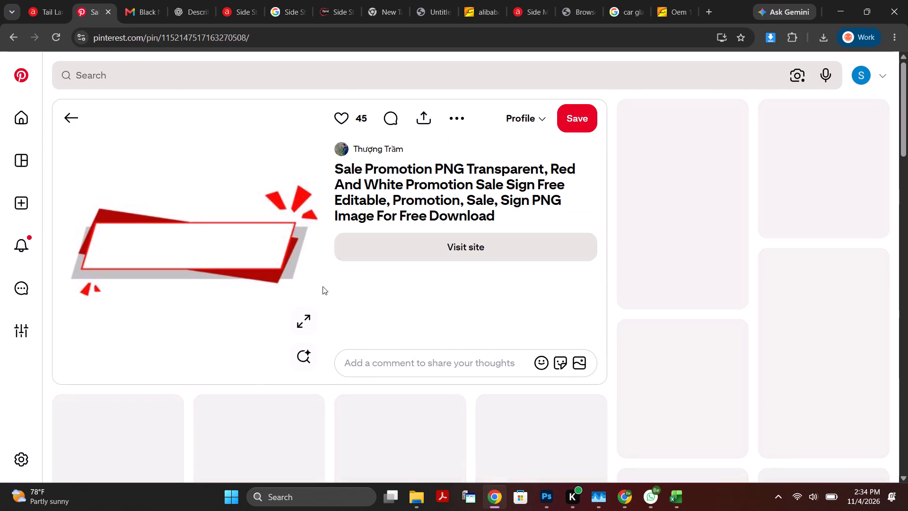
# Look through the shapes related to the Sale Promotion pin and open the untitled red brush stroke pin.
pyautogui.scroll(-3, 228, 244)
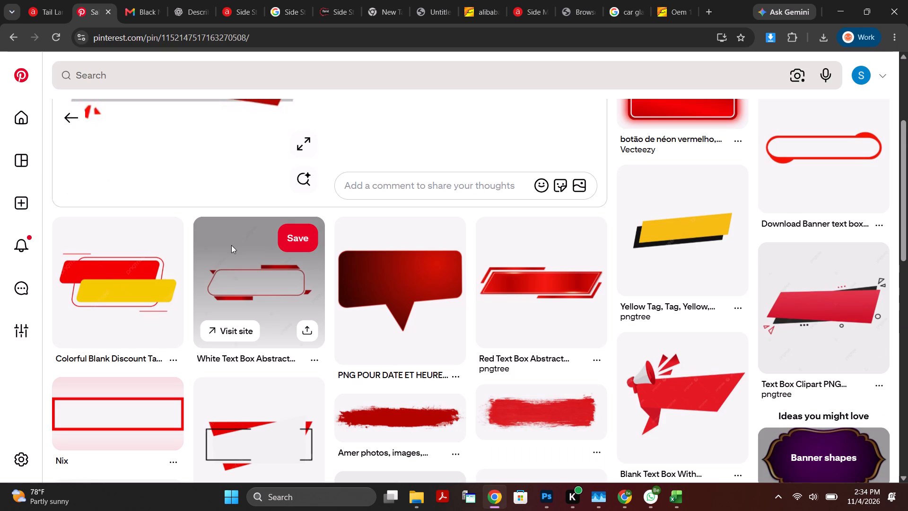
pyautogui.scroll(-3, 231, 245)
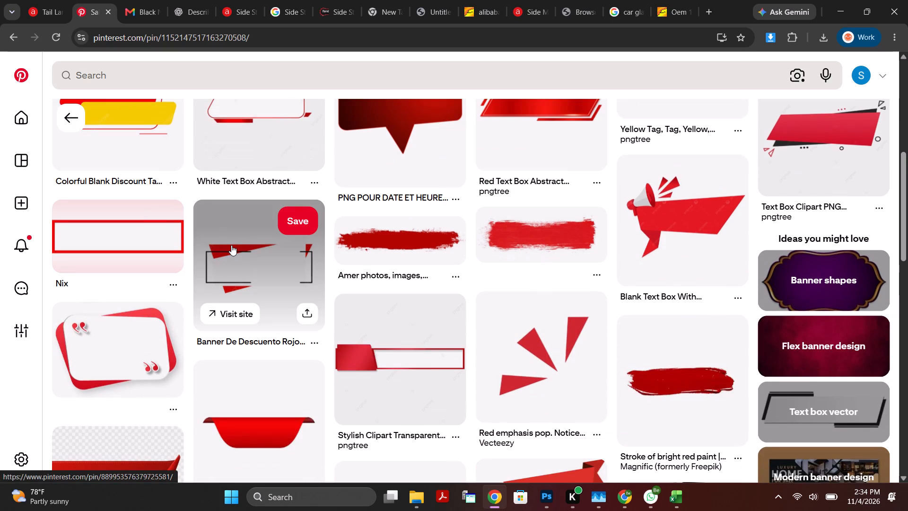
pyautogui.scroll(-2, 231, 245)
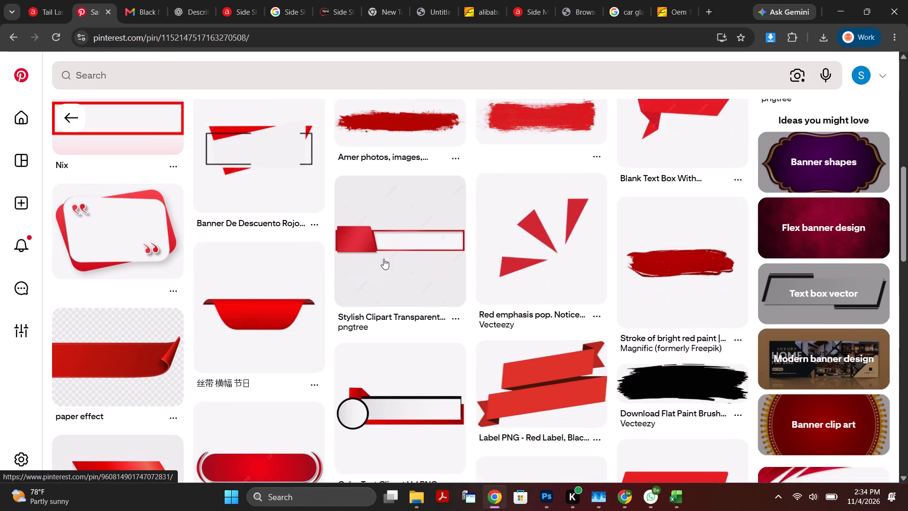
pyautogui.scroll(1, 406, 233)
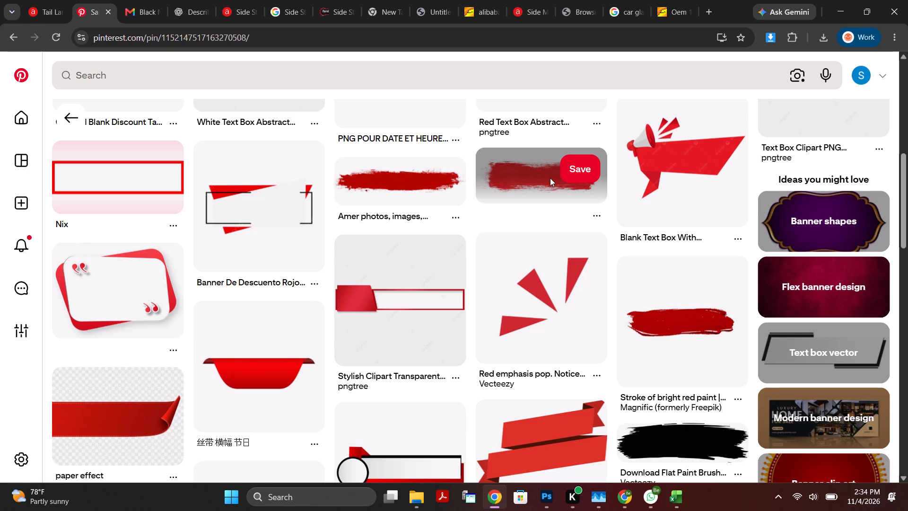
pyautogui.click(530, 182)
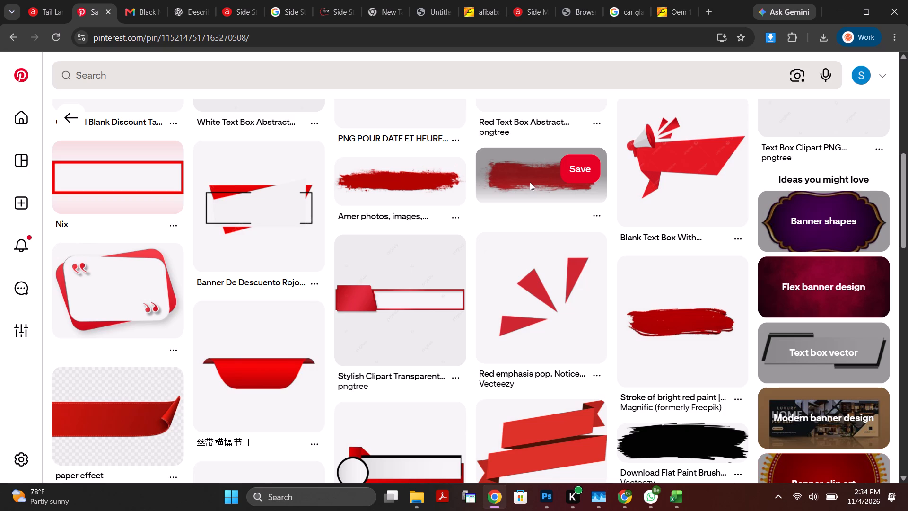
pyautogui.click(538, 179)
pyautogui.click(518, 192)
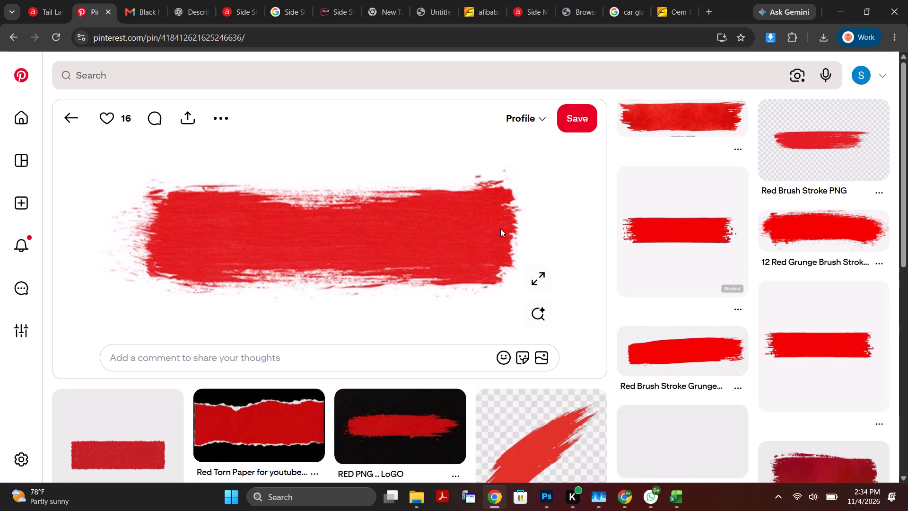
# Open the related Red Torn Paper for youtube Thumbnail pin and copy its picture.
pyautogui.click(258, 422)
pyautogui.click(263, 425)
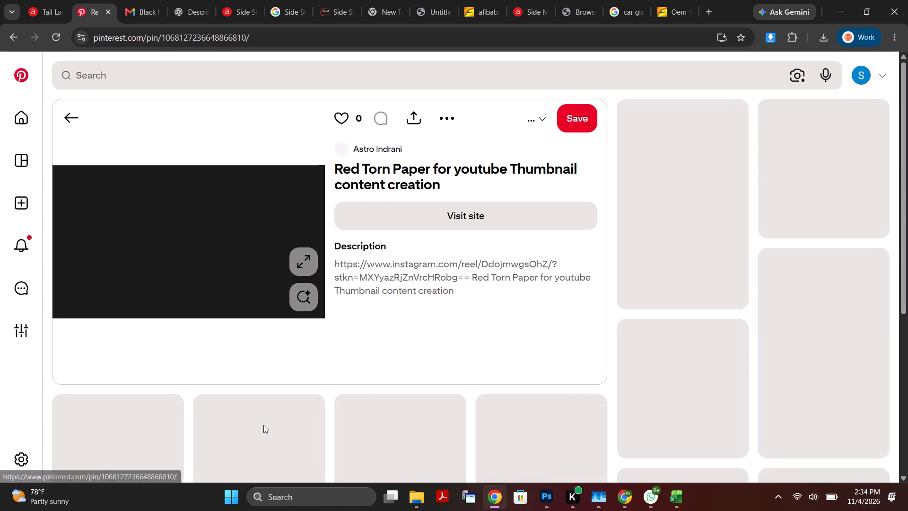
pyautogui.moveTo(201, 230); pyautogui.dragTo(210, 256)
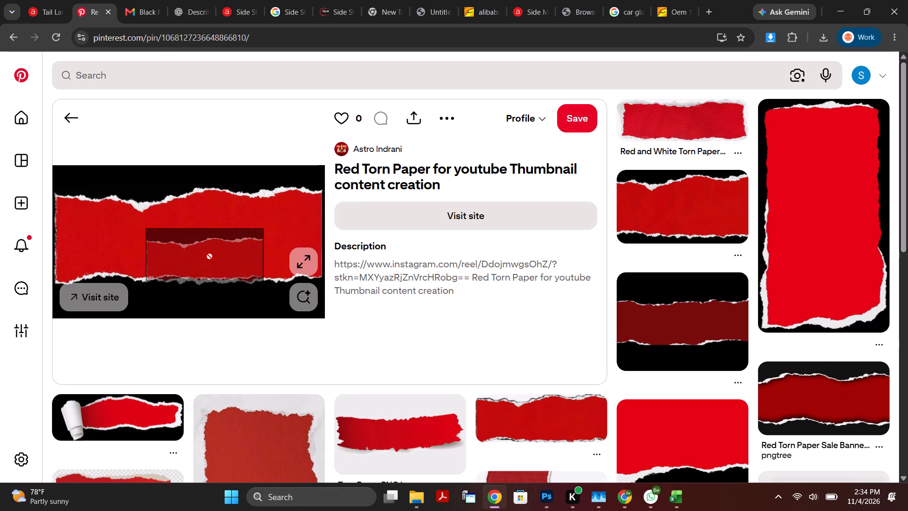
pyautogui.moveTo(210, 256); pyautogui.dragTo(210, 238)
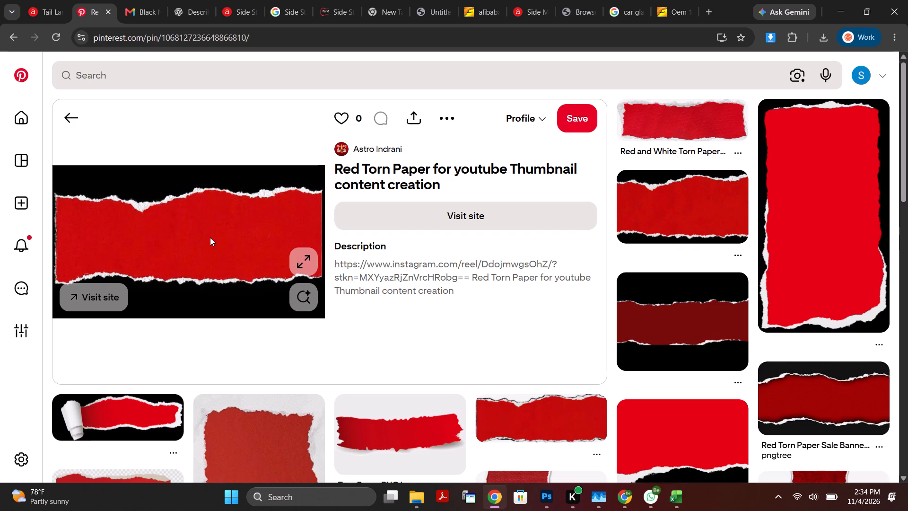
pyautogui.moveTo(207, 229); pyautogui.dragTo(191, 227)
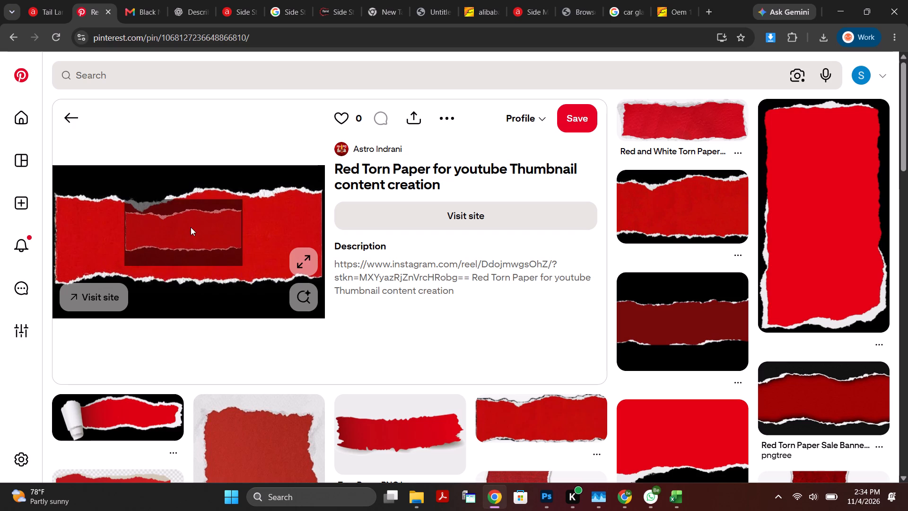
pyautogui.rightClick(195, 225)
pyautogui.click(270, 273)
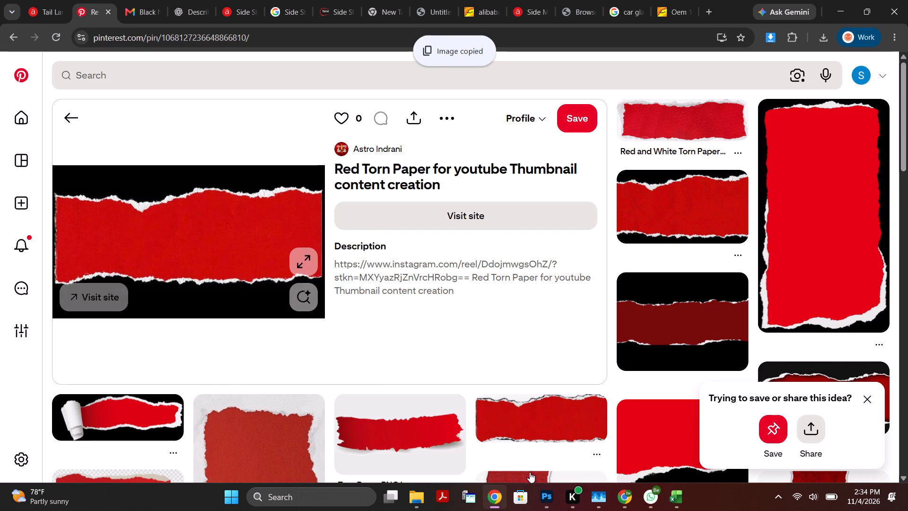
# Switch to Photoshop, try to paste the copied torn paper picture into the poster, and commit the mirror picture's pending transform.
pyautogui.click(543, 496)
pyautogui.click(544, 501)
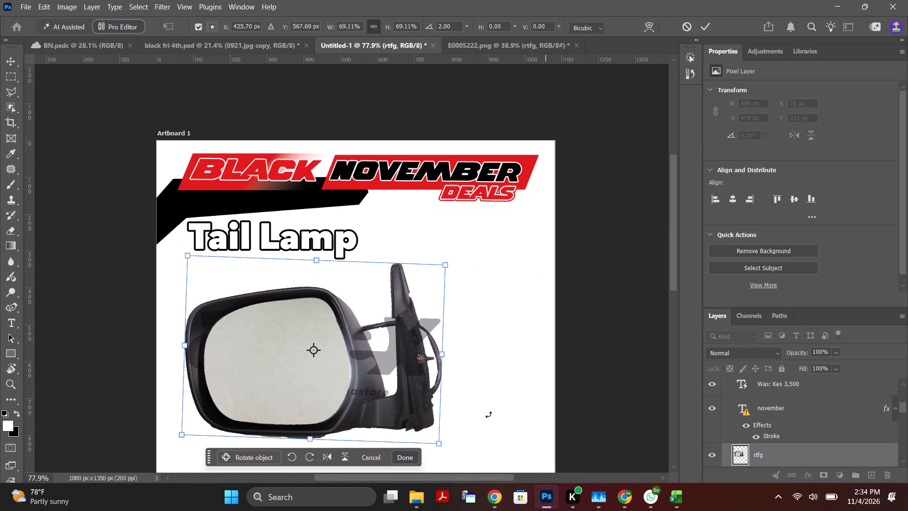
pyautogui.click(470, 250)
pyautogui.hotkey('ctrl', 'v')
pyautogui.hotkey('ctrl', 'c')
pyautogui.hotkey('ctrl', 'v')
pyautogui.hotkey('ctrl', 'v')
pyautogui.hotkey('ctrl', 'v')
pyautogui.hotkey('ctrl', 'v')
pyautogui.hotkey('ctrl', 'v')
pyautogui.press('v')
pyautogui.hotkey('ctrl', 'v')
pyautogui.hotkey('ctrl', 'v')
pyautogui.click(707, 27)
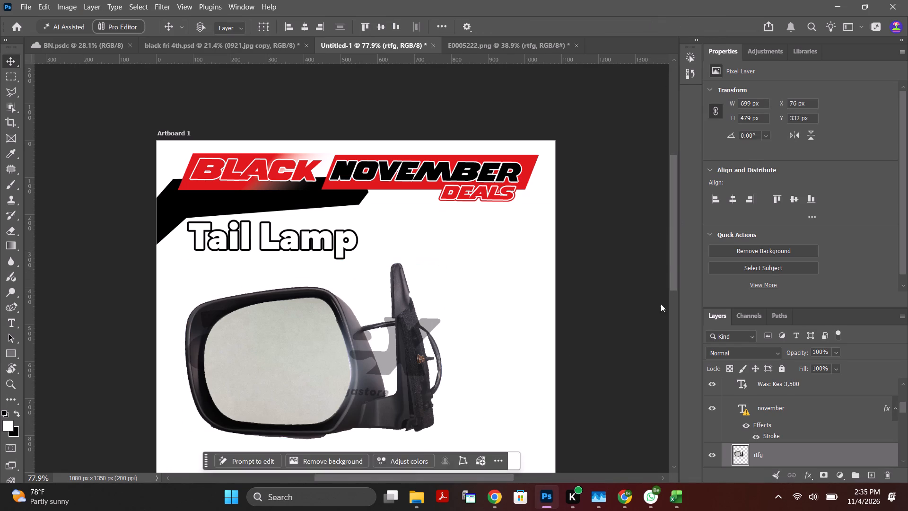
# Switch to Chrome and save the Red Torn Paper picture from Pinterest as dfg.jpg in the Downloads folder.
pyautogui.click(494, 501)
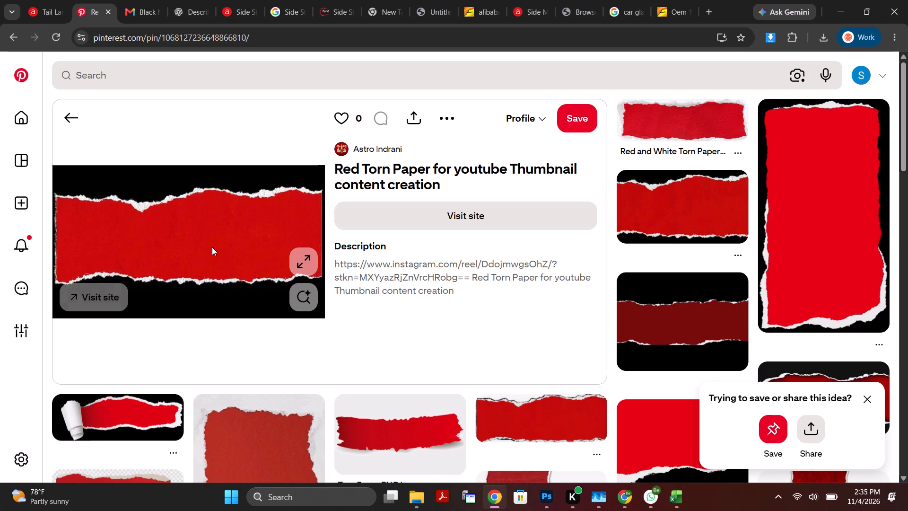
pyautogui.click(212, 247)
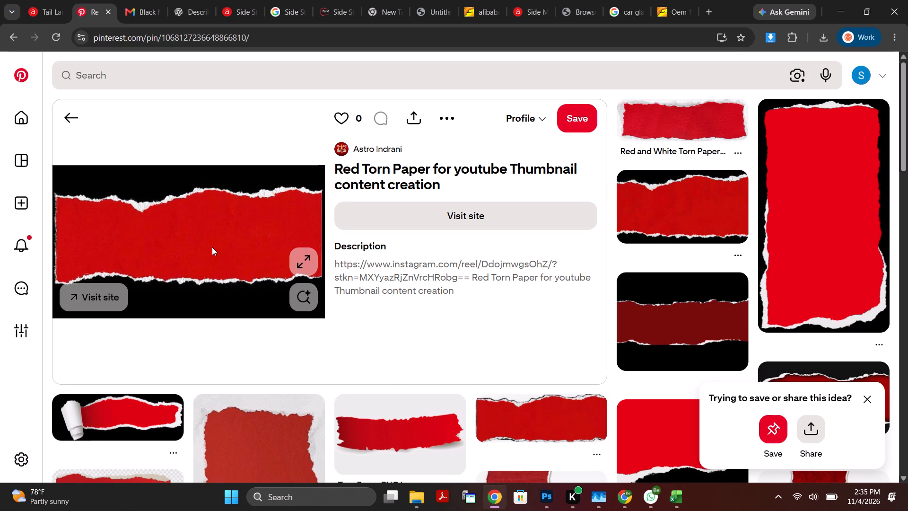
pyautogui.rightClick(212, 247)
pyautogui.click(287, 283)
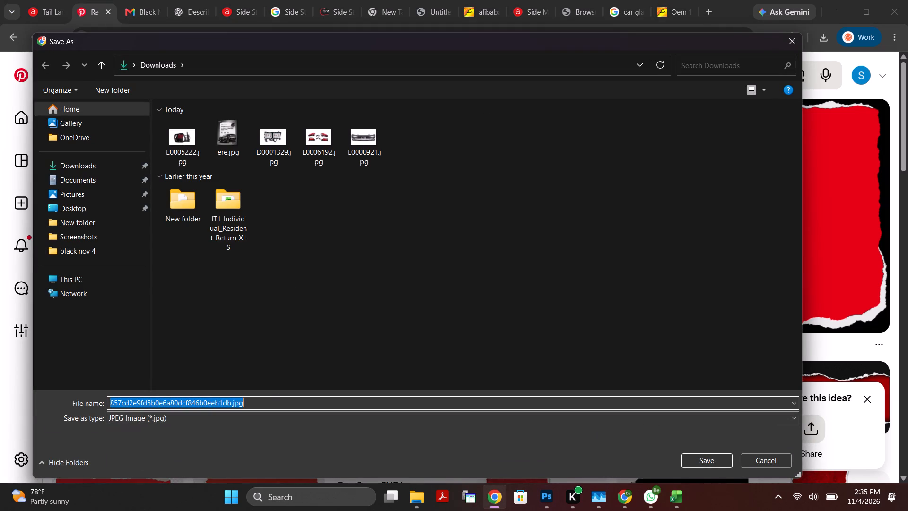
pyautogui.press('d')
pyautogui.press('f')
pyautogui.press('g')
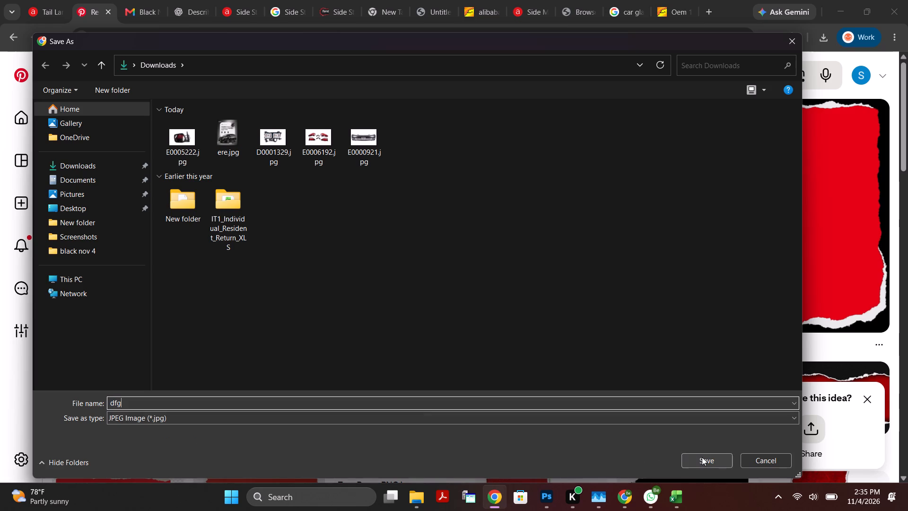
pyautogui.click(702, 457)
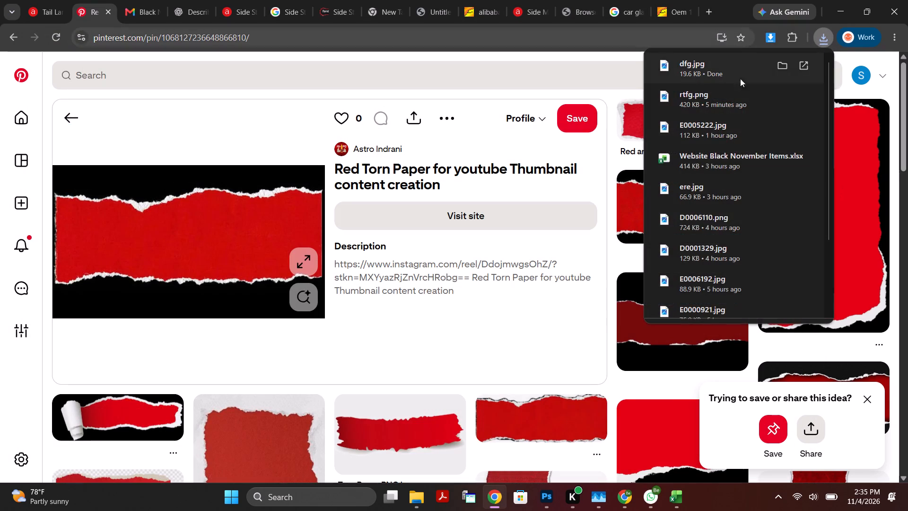
# Show the downloaded dfg.jpg in its folder and place it into the Untitled-1 poster in Photoshop.
pyautogui.click(781, 63)
pyautogui.moveTo(543, 217); pyautogui.dragTo(551, 380)
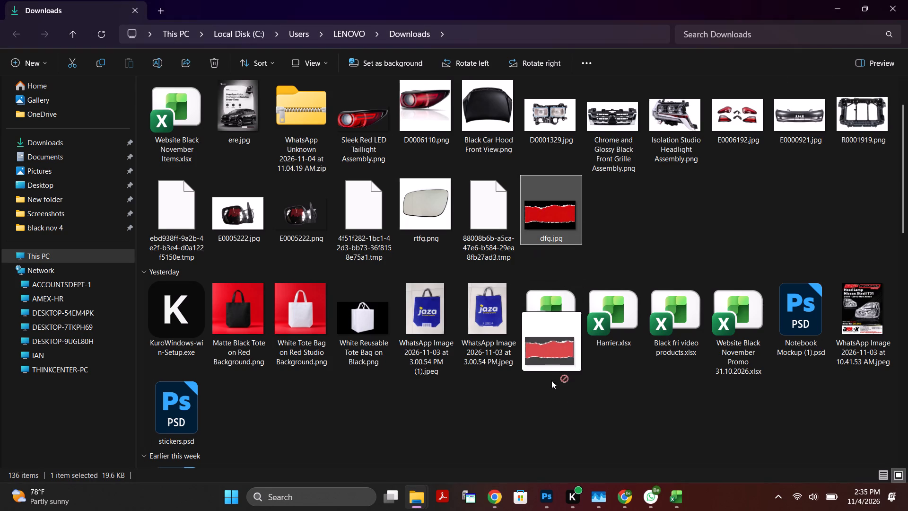
pyautogui.moveTo(551, 380); pyautogui.dragTo(562, 444)
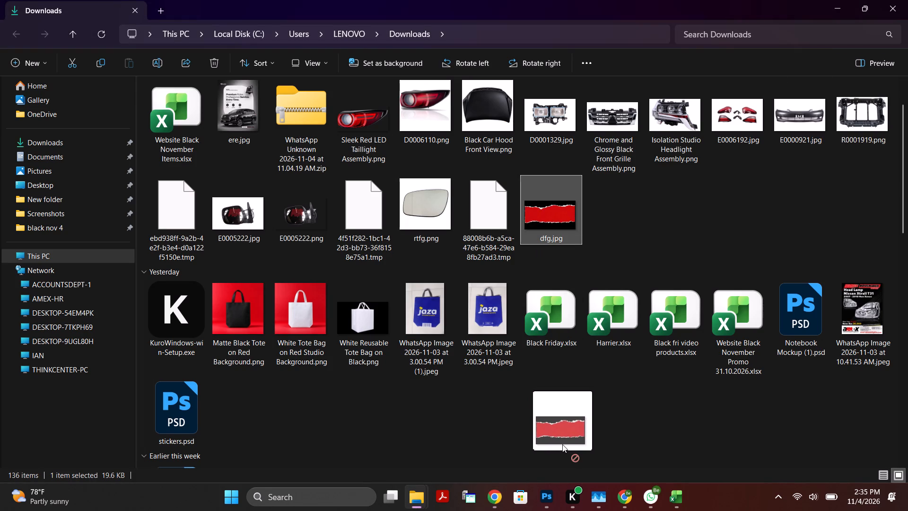
pyautogui.moveTo(562, 444); pyautogui.dragTo(355, 267)
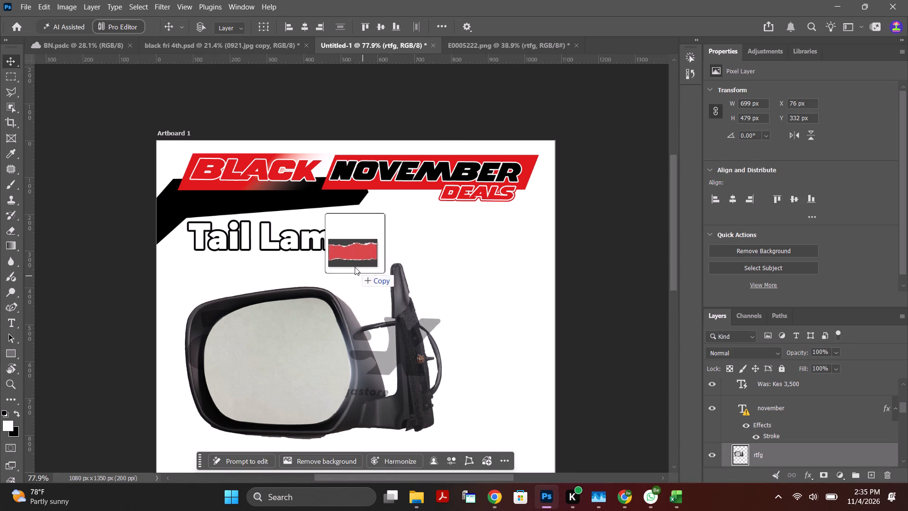
pyautogui.moveTo(355, 267); pyautogui.dragTo(363, 248)
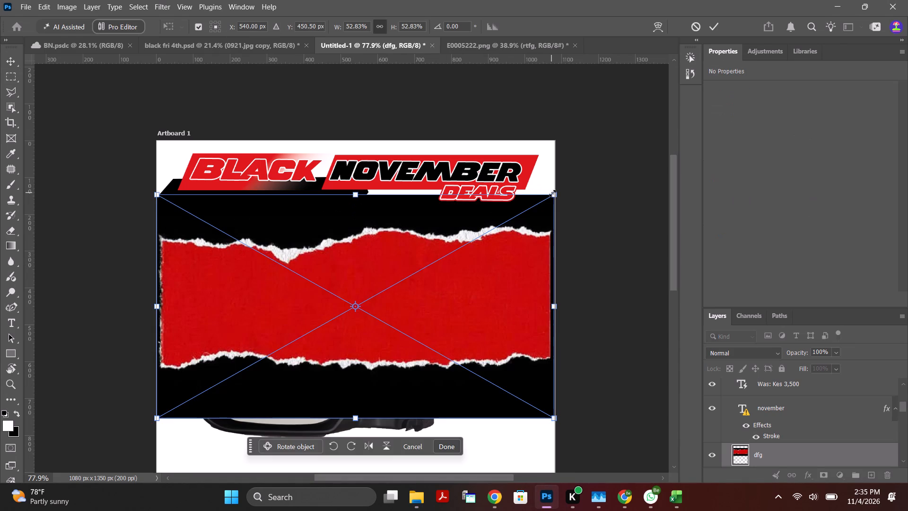
# Scale the torn paper picture to about 56.6% and place it across the poster's top at about X -55 px, Y -240 px.
pyautogui.moveTo(552, 193); pyautogui.dragTo(587, 169)
pyautogui.moveTo(513, 273); pyautogui.dragTo(503, 185)
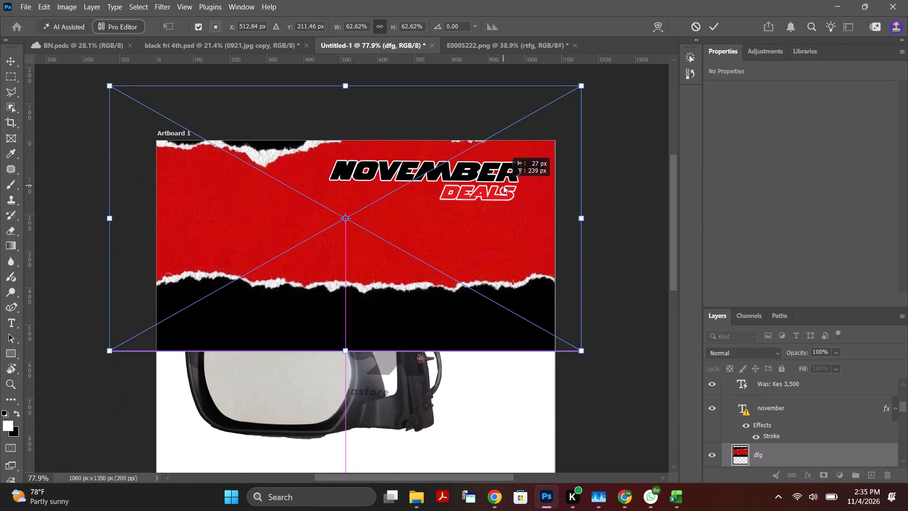
pyautogui.moveTo(503, 185); pyautogui.dragTo(507, 207)
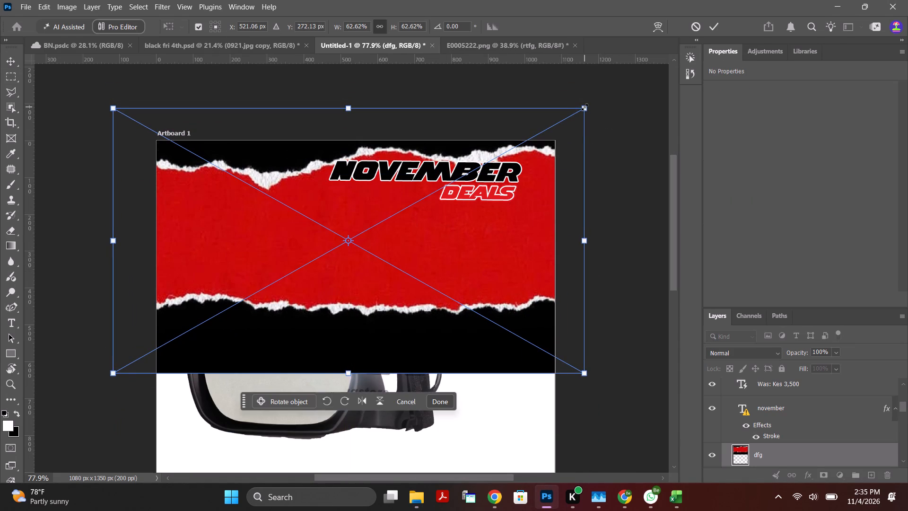
pyautogui.moveTo(585, 107); pyautogui.dragTo(561, 118)
pyautogui.moveTo(509, 243); pyautogui.dragTo(508, 233)
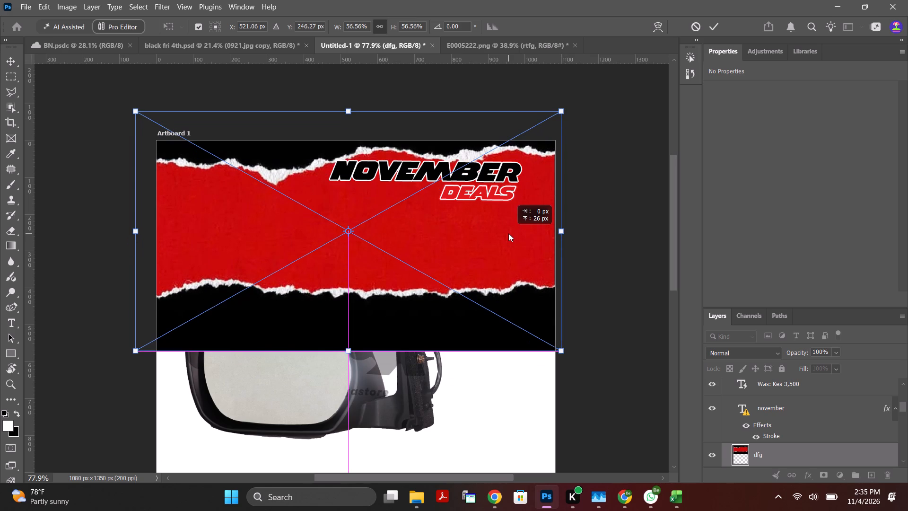
pyautogui.moveTo(508, 233); pyautogui.dragTo(504, 192)
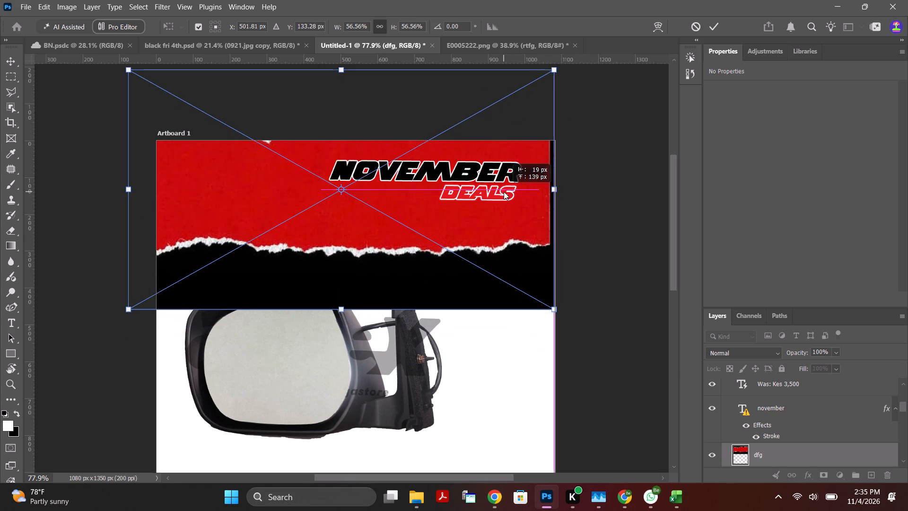
pyautogui.moveTo(504, 192); pyautogui.dragTo(506, 175)
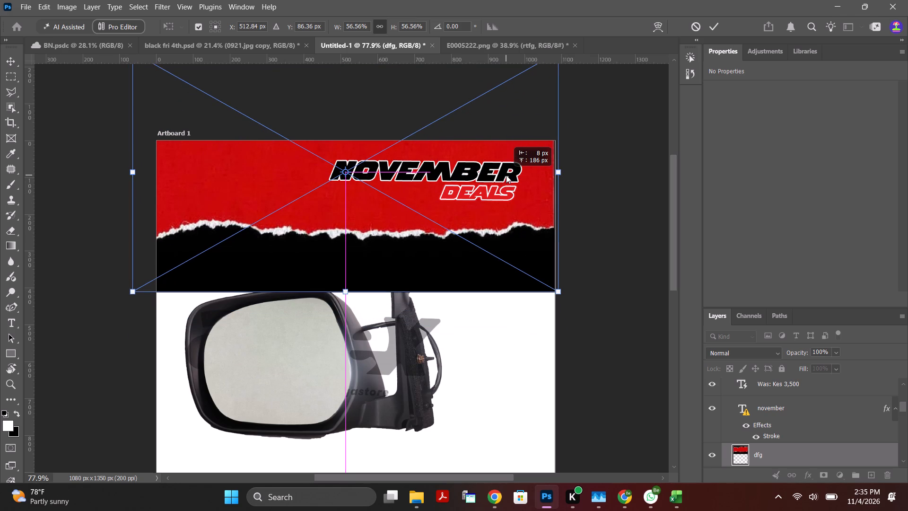
pyautogui.moveTo(506, 175); pyautogui.dragTo(514, 174)
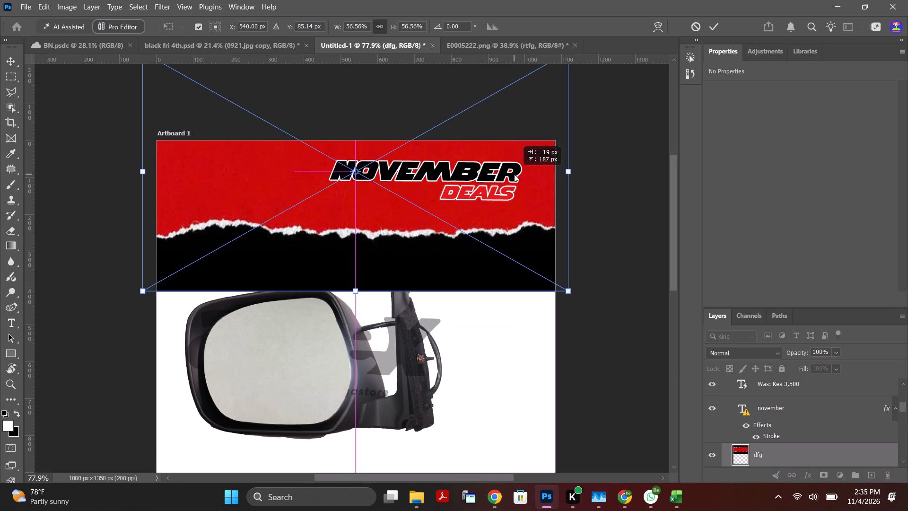
pyautogui.moveTo(514, 174); pyautogui.dragTo(510, 172)
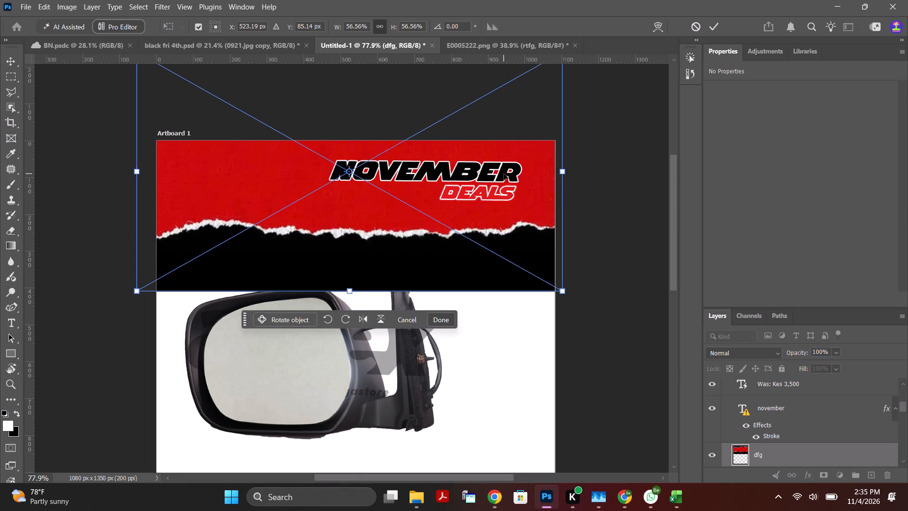
pyautogui.click(716, 26)
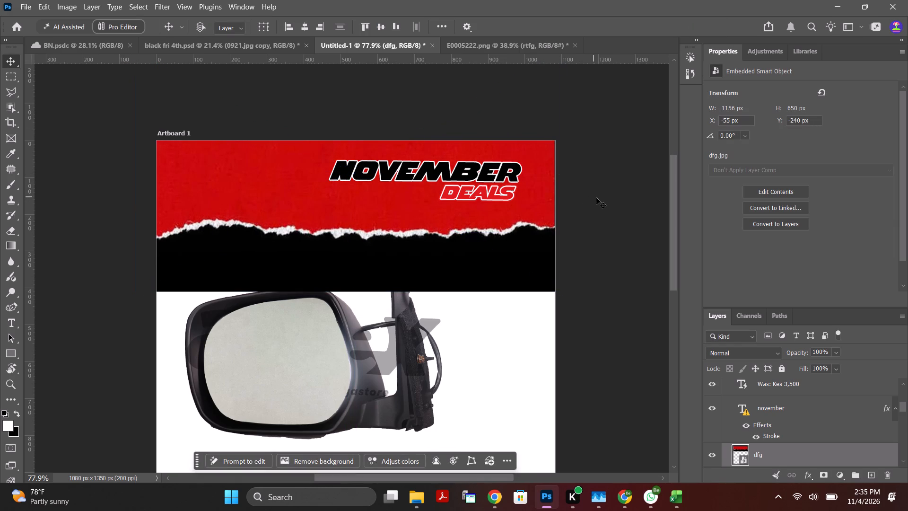
pyautogui.click(596, 198)
# Select the deals title layer at the top of Artboard 1 and locate the other title layers near dfg.
pyautogui.moveTo(904, 403); pyautogui.dragTo(906, 382)
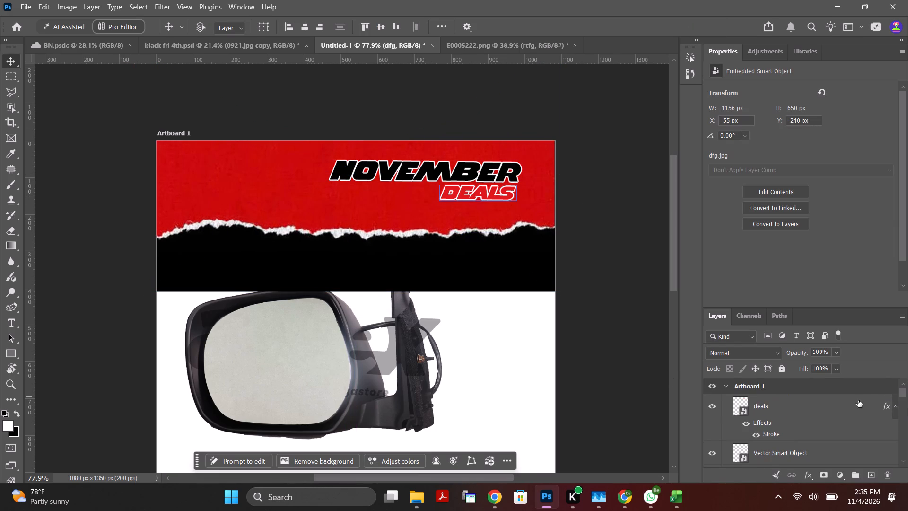
pyautogui.click(808, 423)
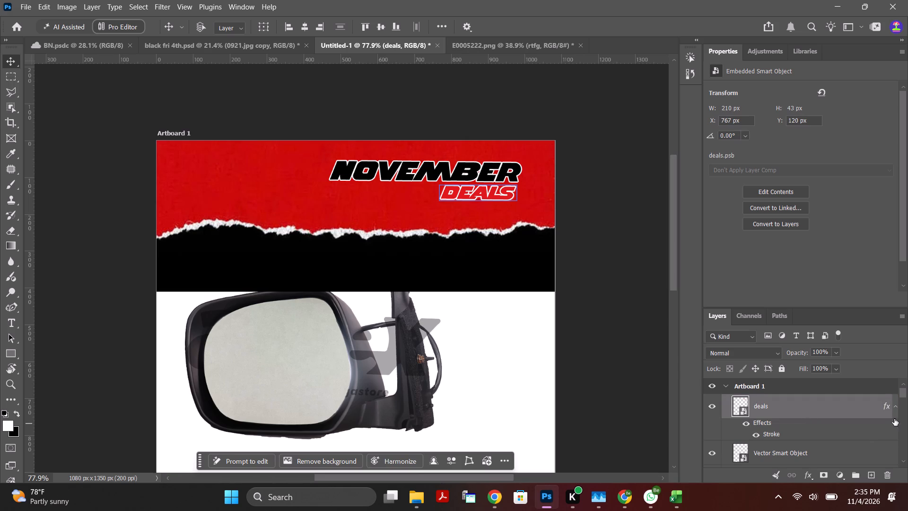
pyautogui.keyDown('shift'); pyautogui.moveTo(903, 390); pyautogui.dragTo(907, 406); pyautogui.keyUp('shift')
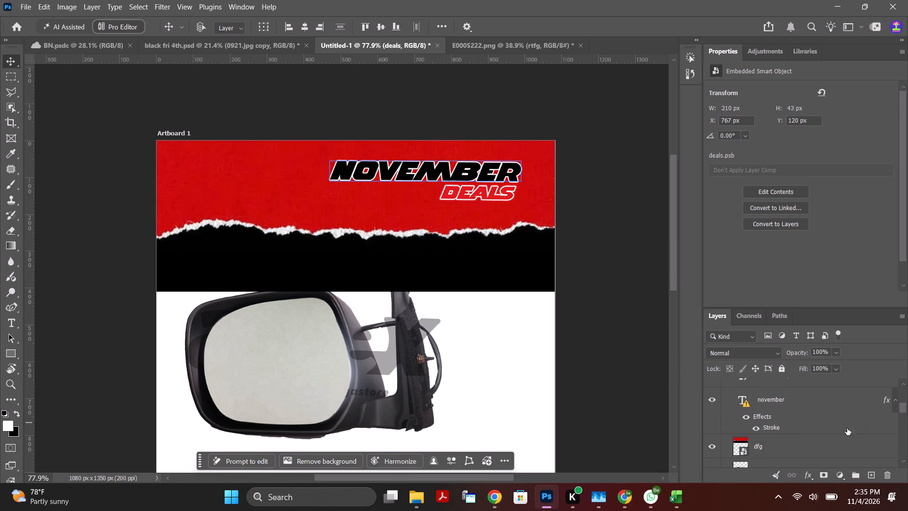